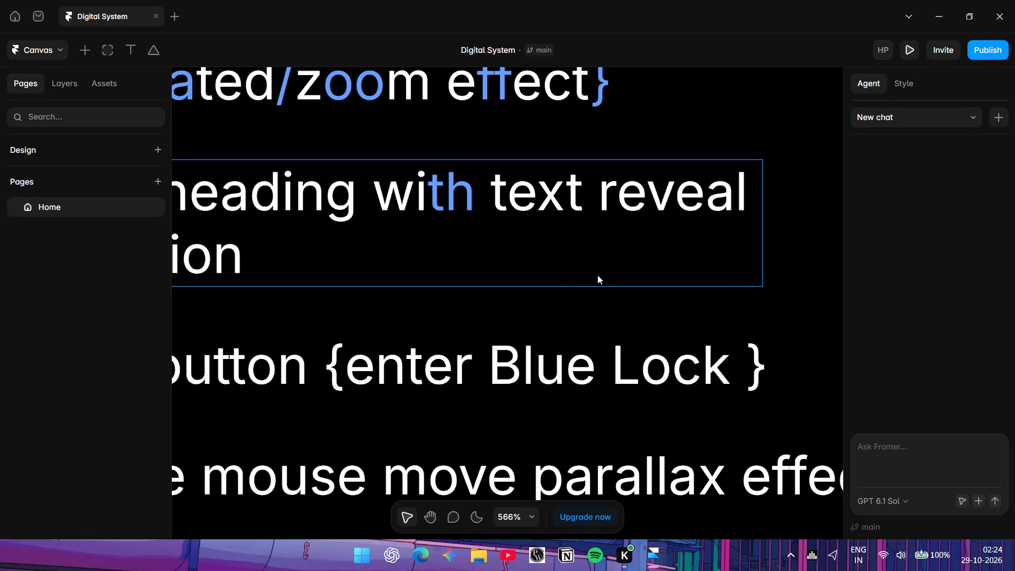
Recolor the letters "ion" of "animation" in the bold heading line with the eyedropper-sampled blue 639FFF.
scroll(442, 283, right, 3)
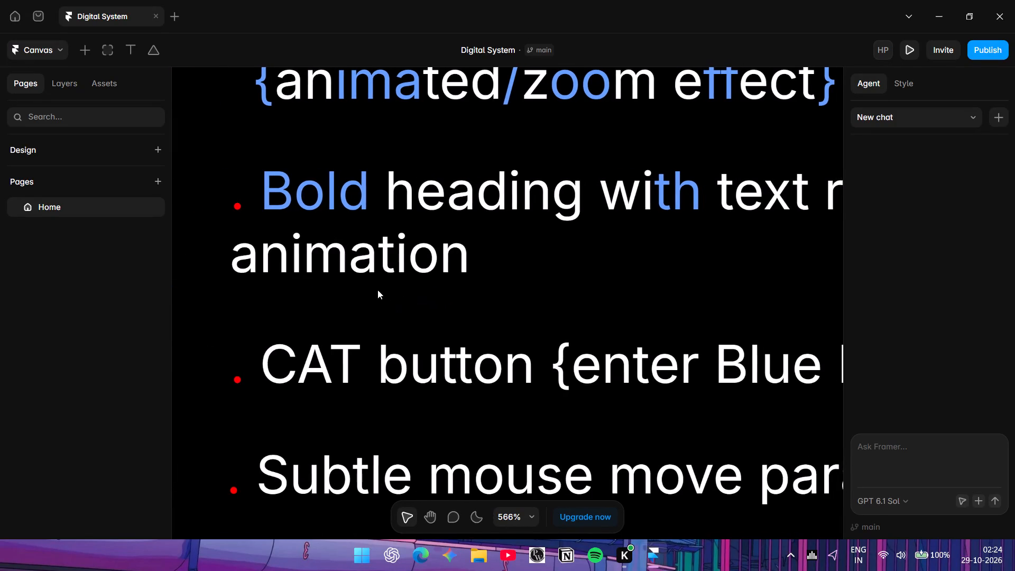
scroll(377, 290, left, 3)
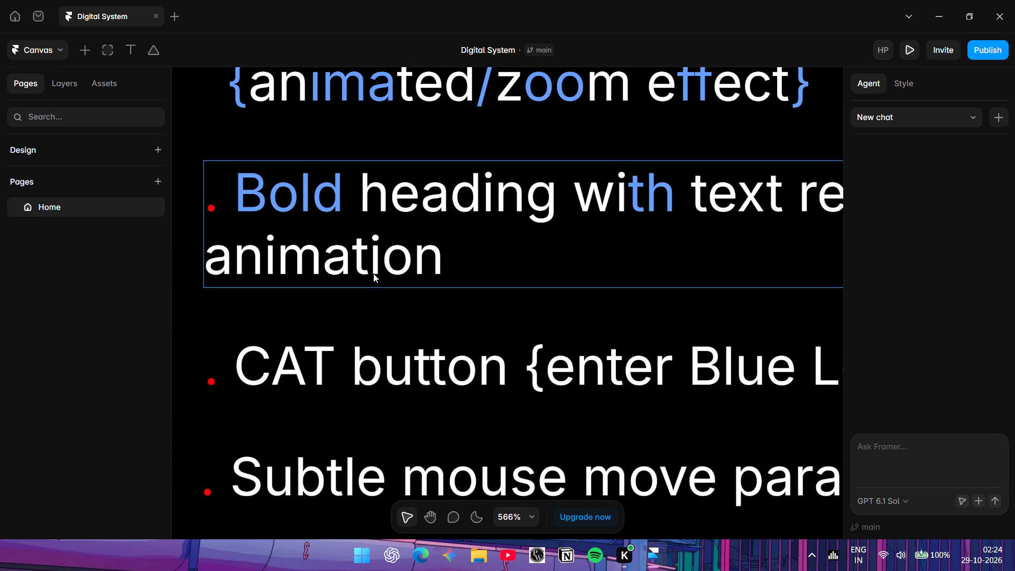
click(454, 268)
click(454, 268)
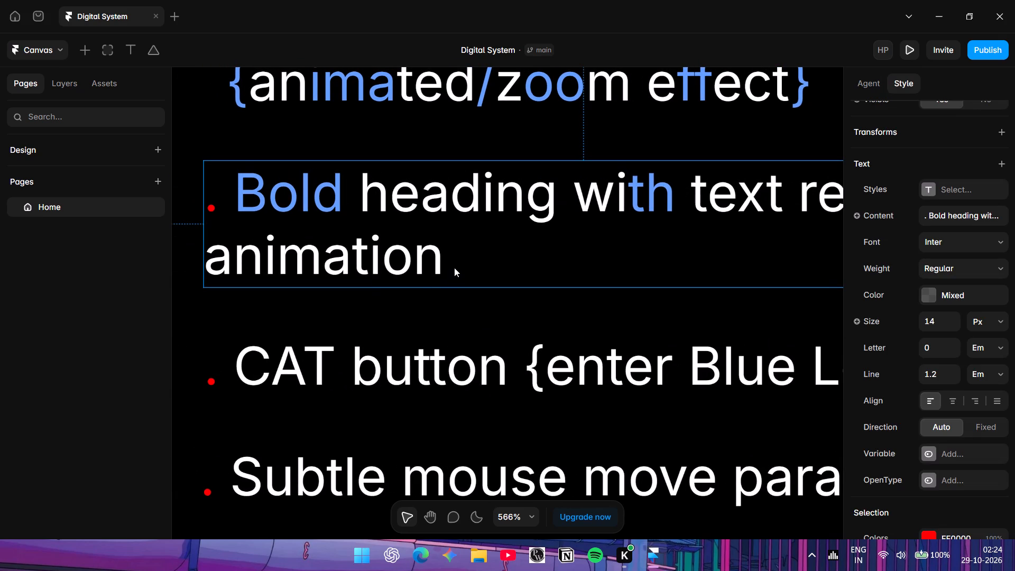
double_click(450, 260)
double_click(443, 255)
drag(443, 255, 437, 251)
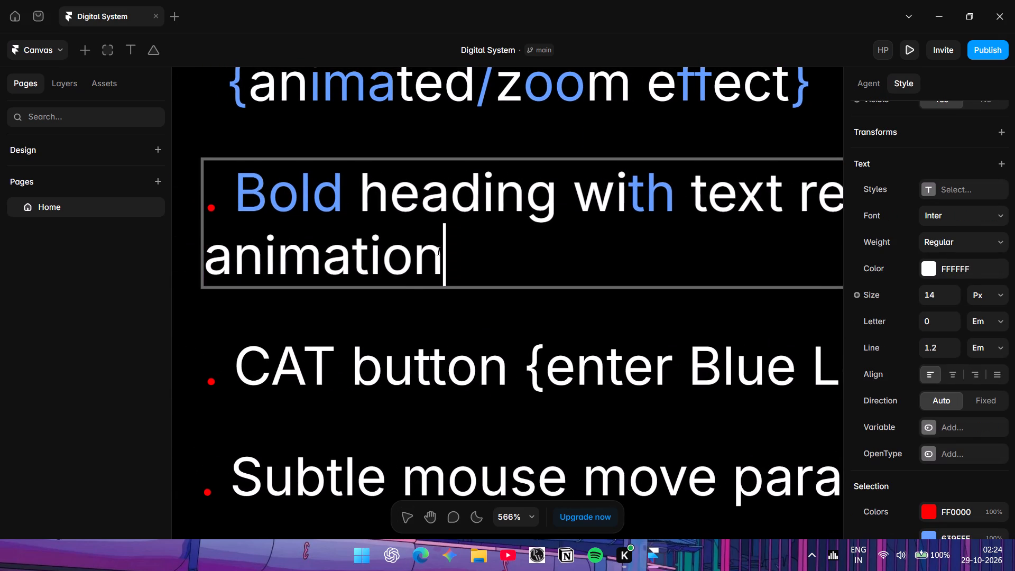
drag(437, 251, 369, 248)
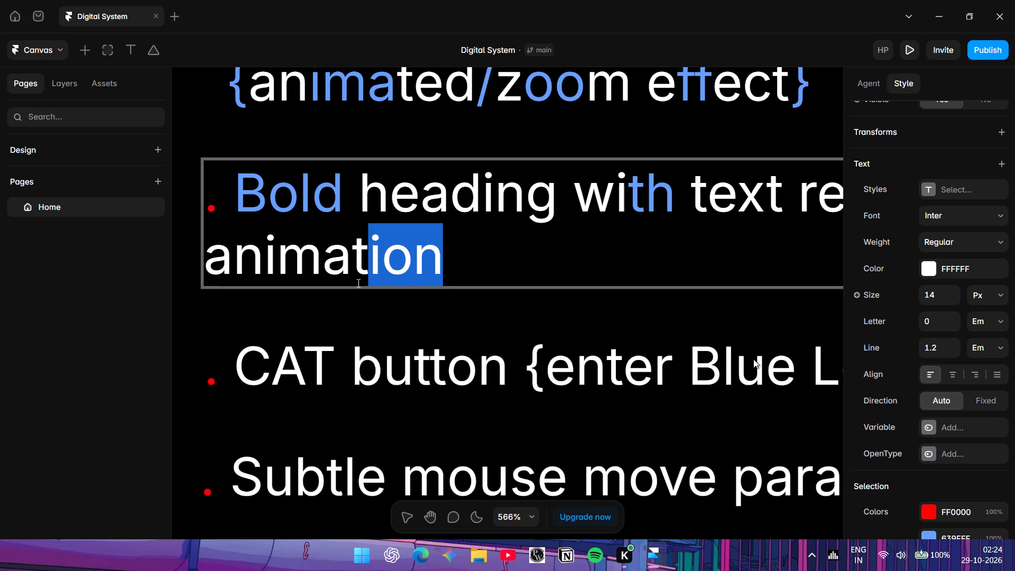
click(931, 267)
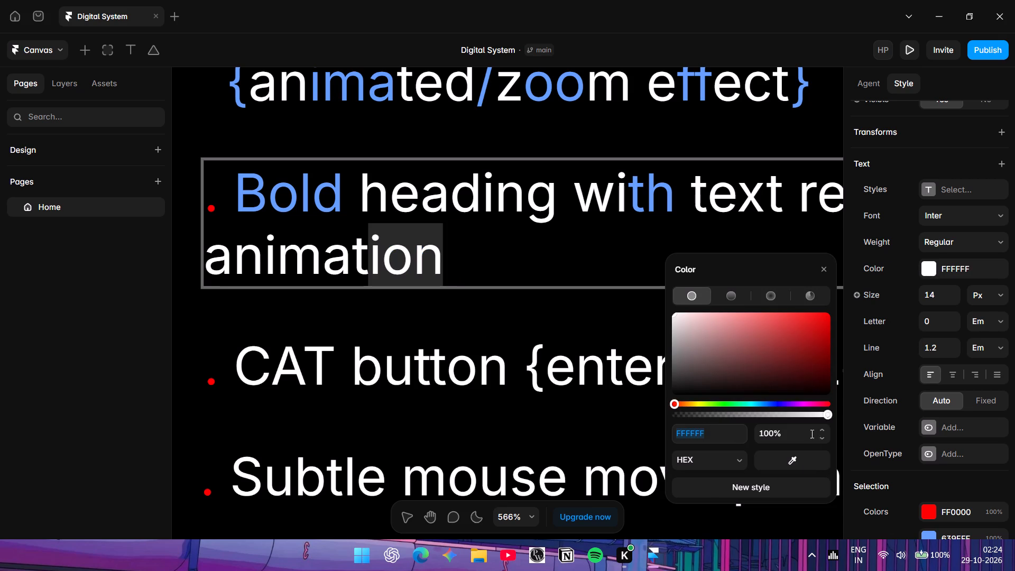
drag(807, 466, 533, 96)
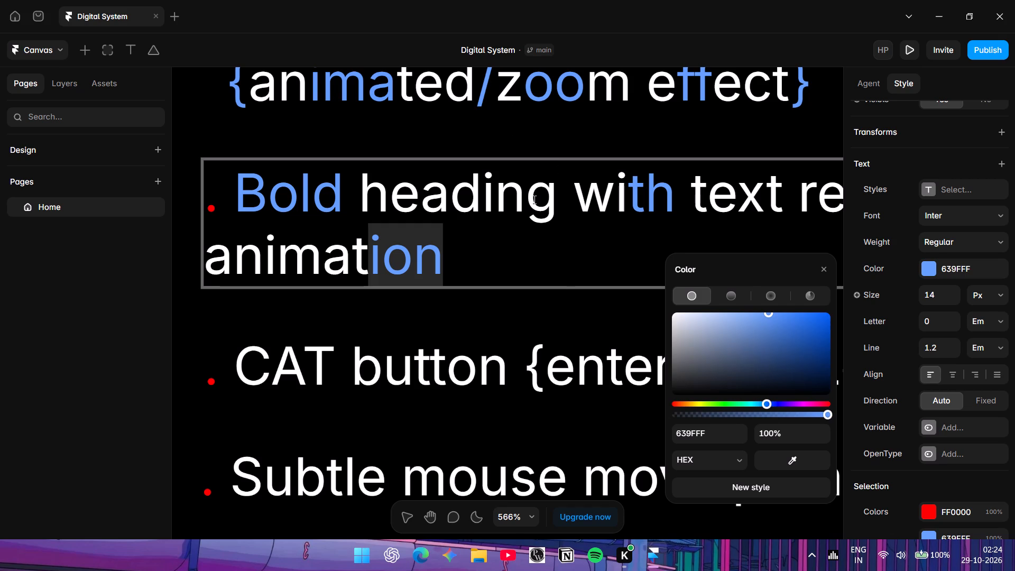
click(546, 248)
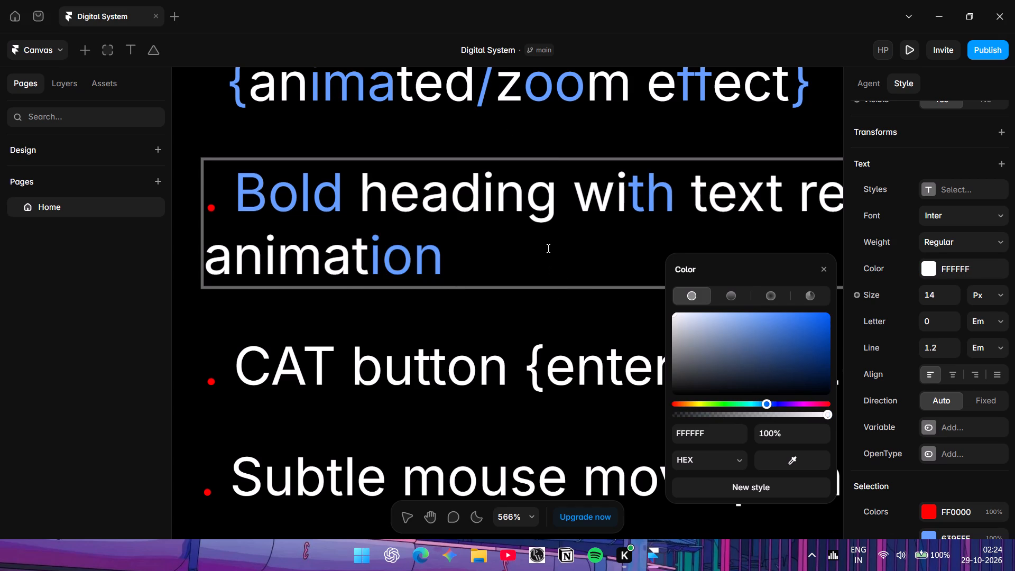
Recolor the closing brace of the "CAT button {enter Blue Lock }" line with the eyedropper-sampled blue 639FFF.
scroll(547, 248, left, 1)
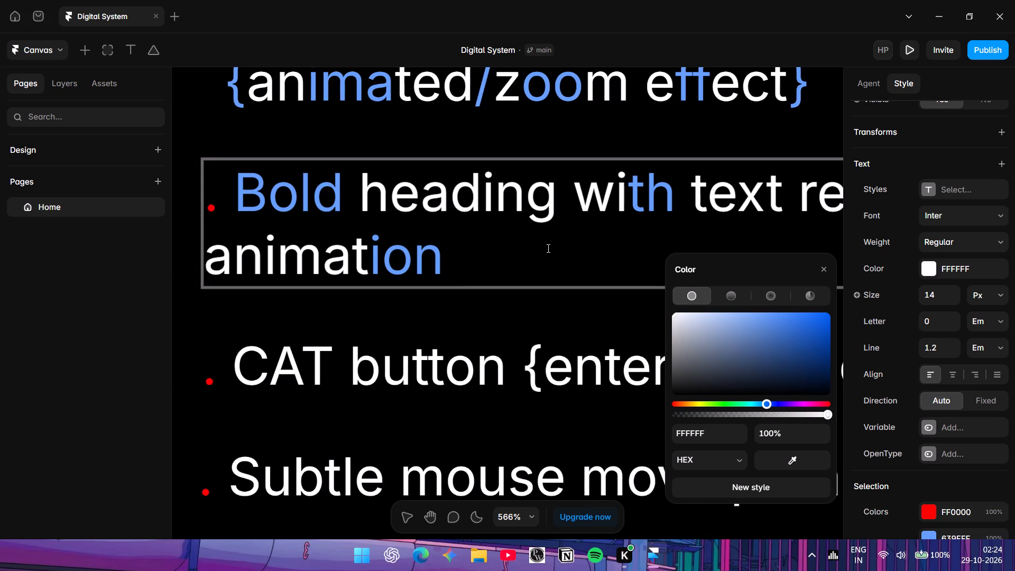
scroll(547, 248, left, 2)
scroll(547, 248, right, 1)
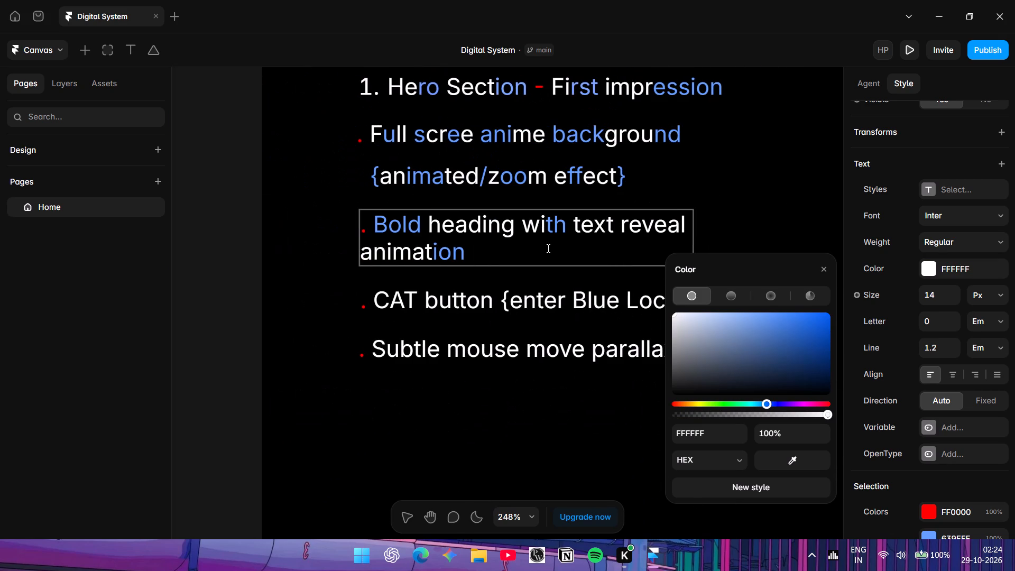
scroll(441, 219, left, 3)
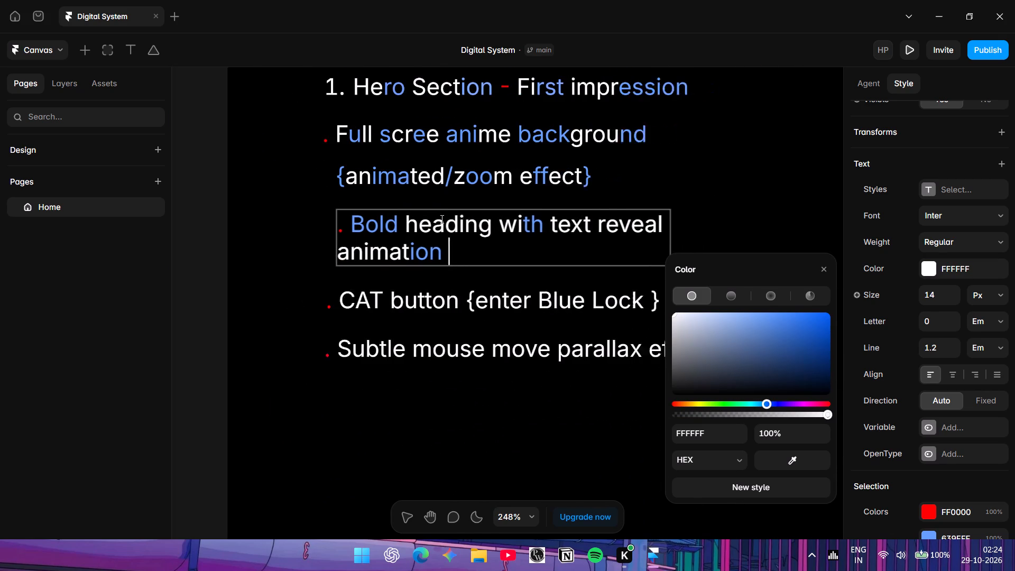
scroll(441, 219, left, 1)
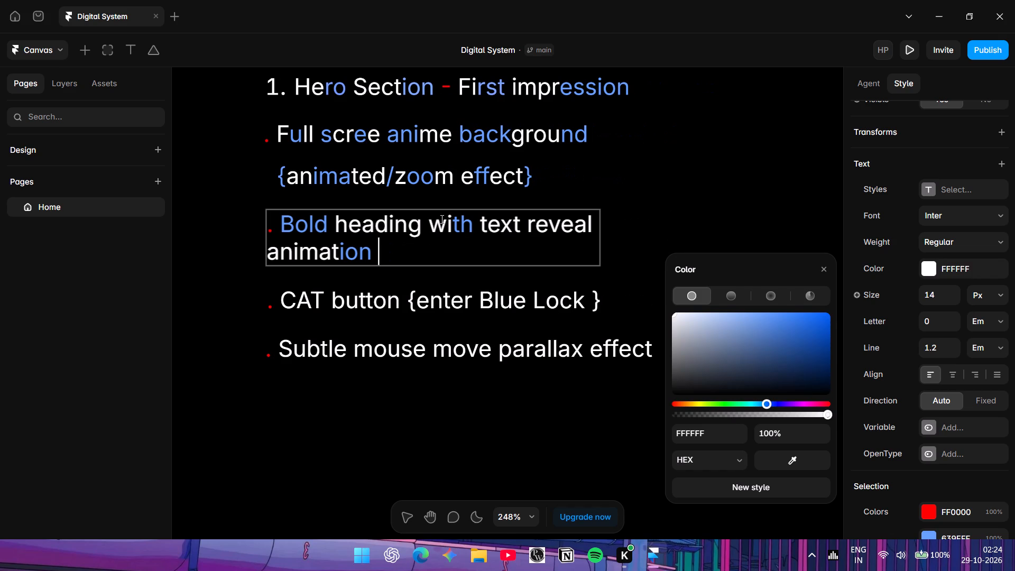
click(476, 248)
click(590, 294)
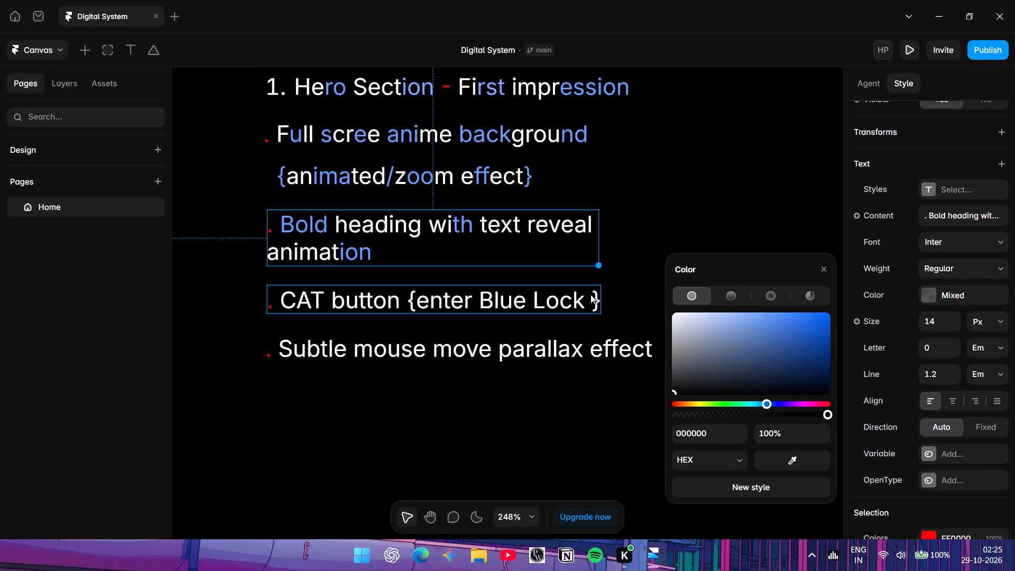
click(594, 296)
double_click(594, 296)
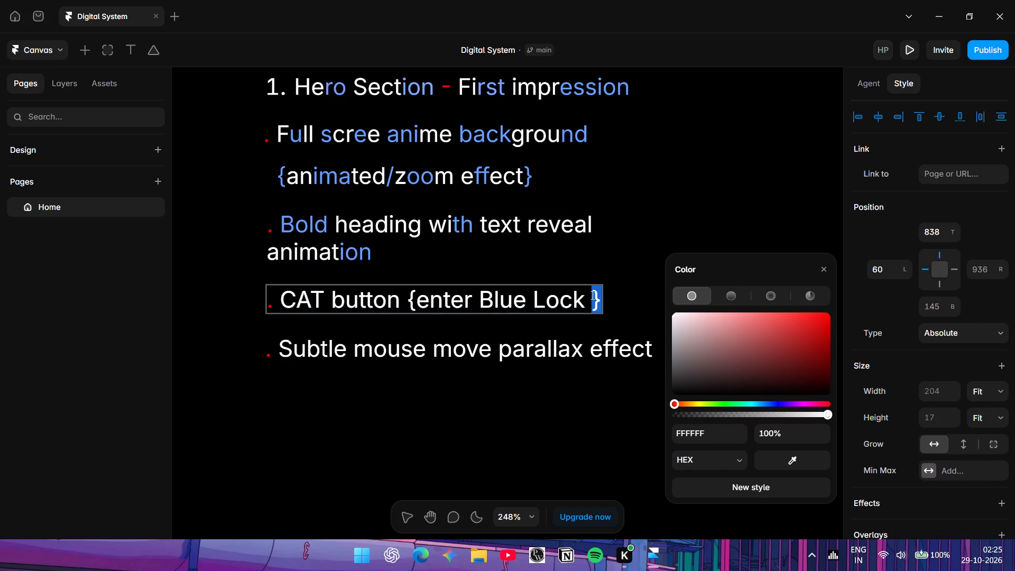
scroll(928, 442, down, 2)
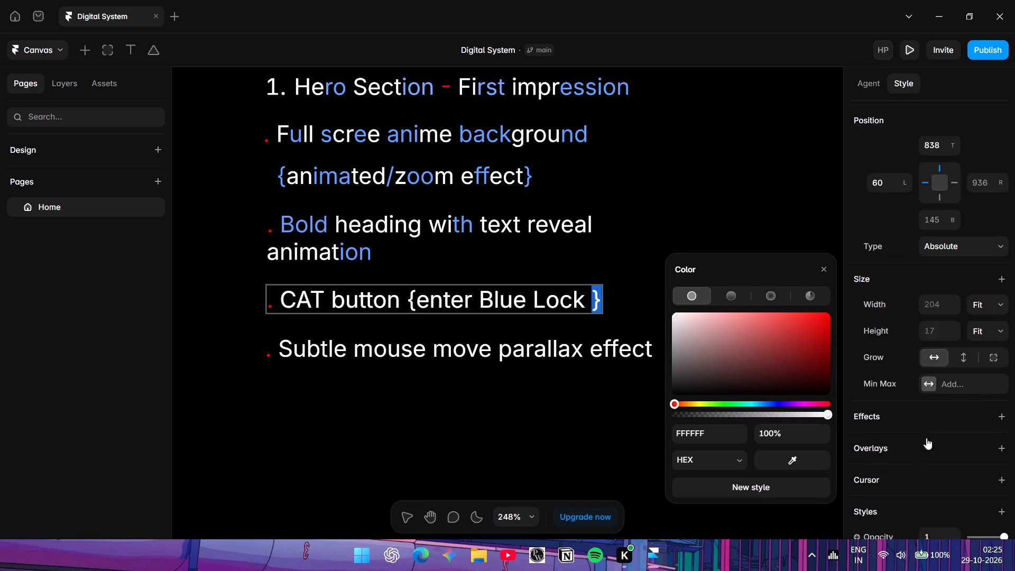
scroll(926, 438, down, 2)
click(933, 378)
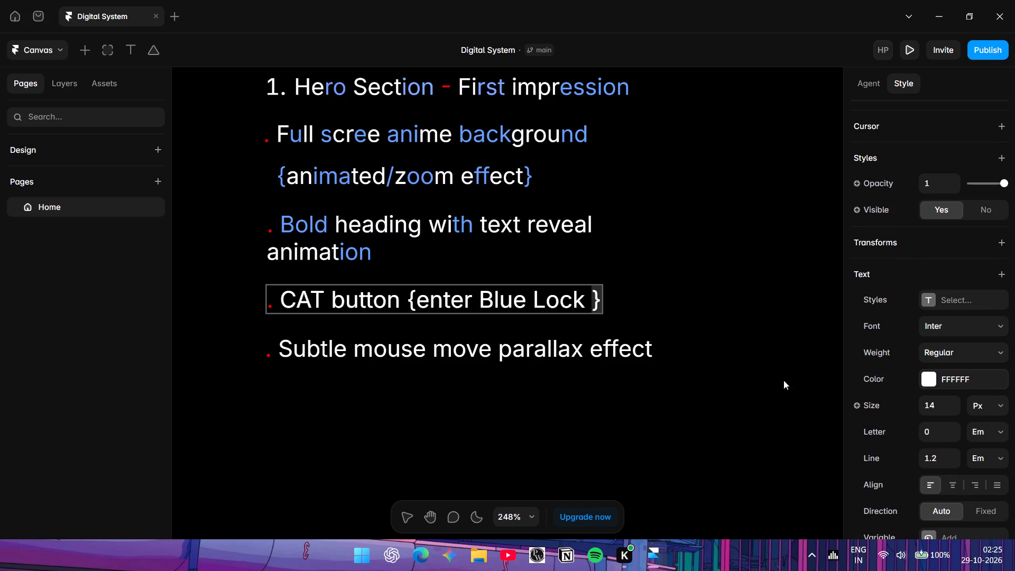
double_click(589, 296)
click(927, 376)
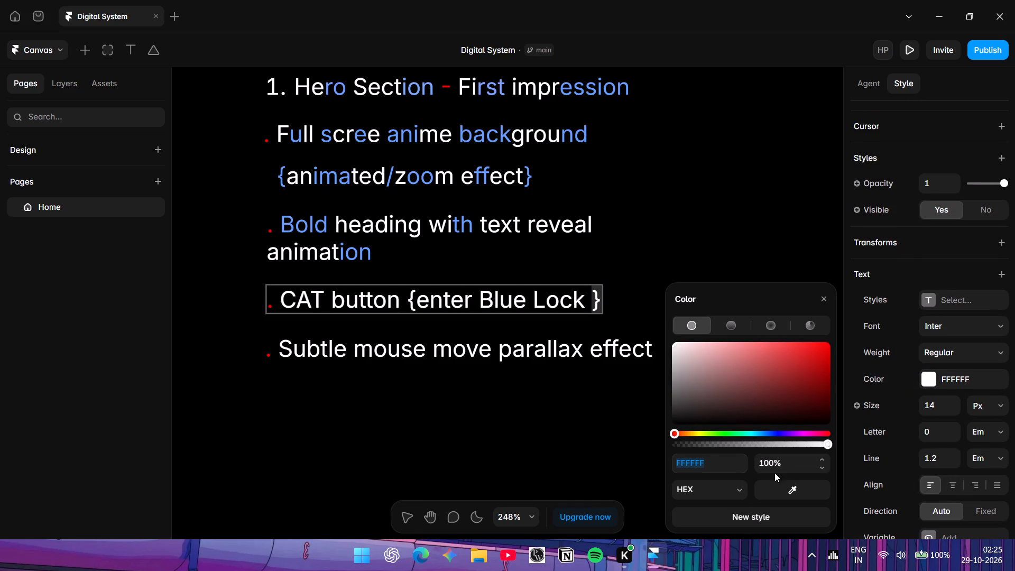
drag(798, 486, 365, 248)
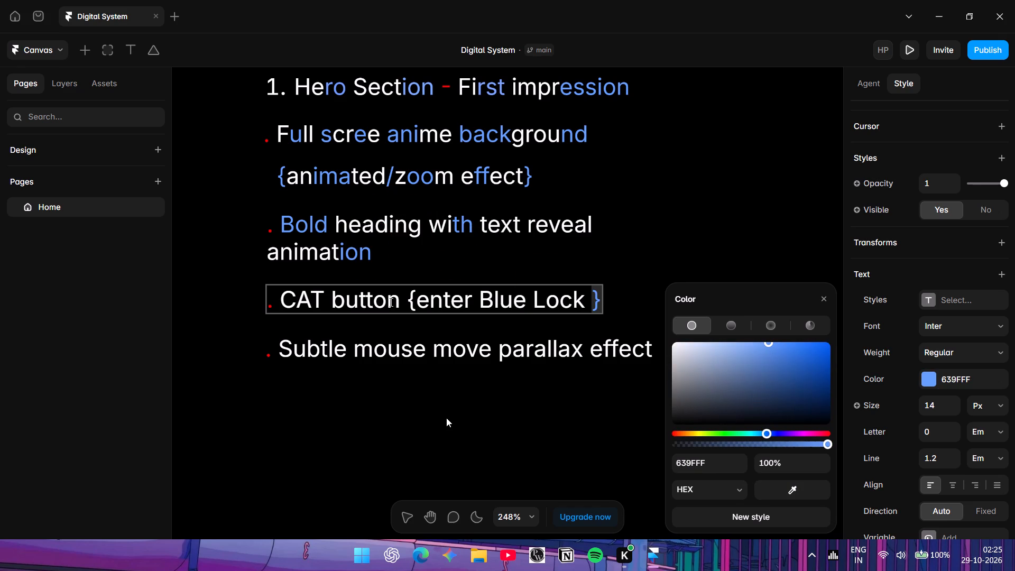
click(654, 251)
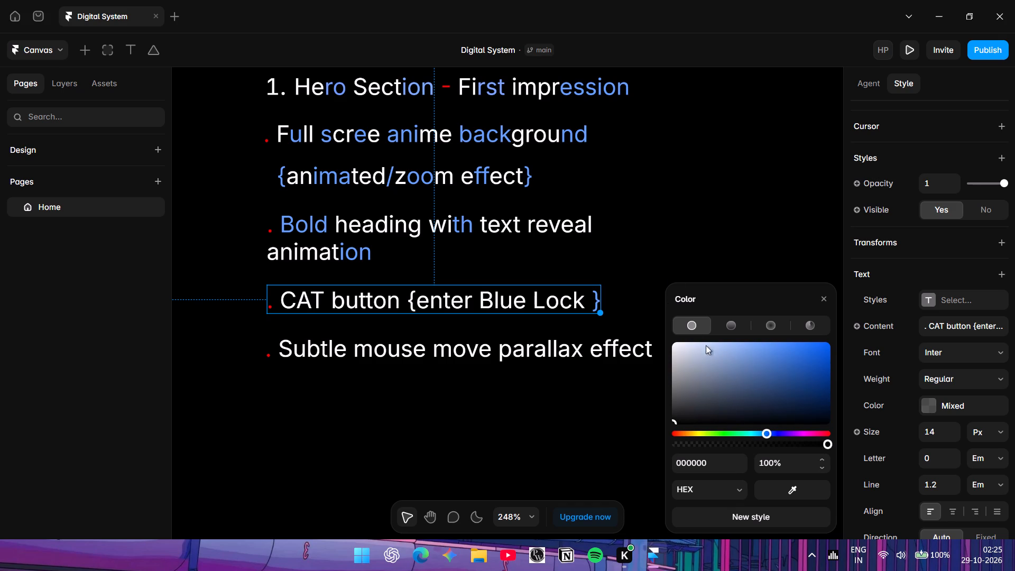
click(687, 200)
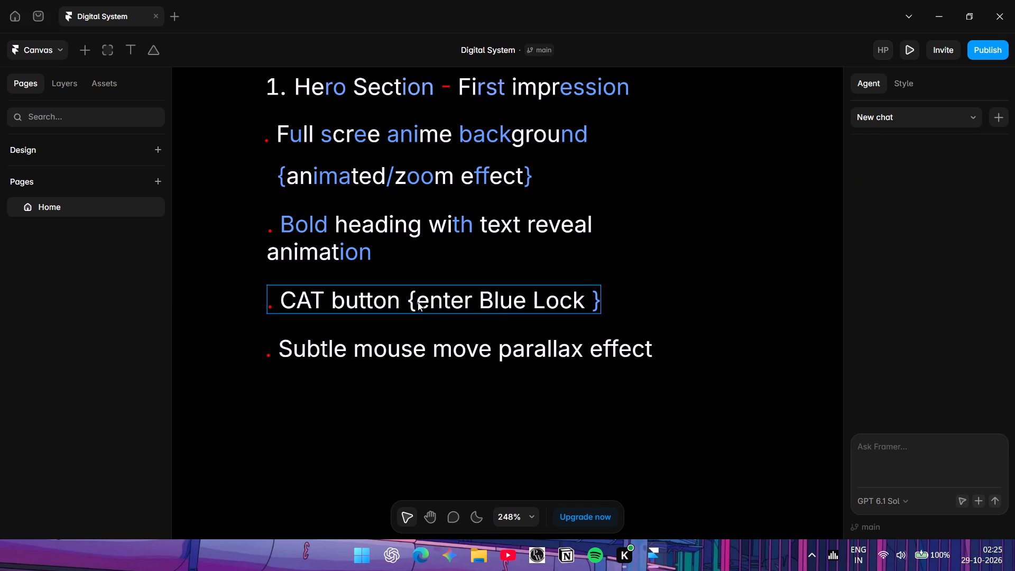
Recolor the opening brace before "enter Blue Lock" with the blue 5F99F5 sampled from the Hero Section heading.
double_click(413, 300)
double_click(412, 298)
click(412, 298)
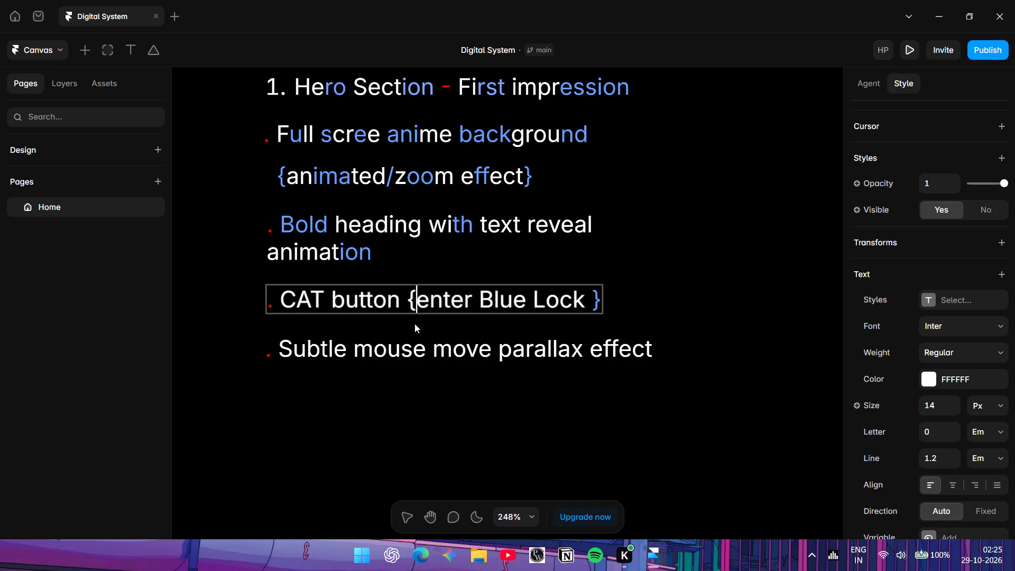
drag(411, 300, 412, 294)
drag(412, 294, 414, 296)
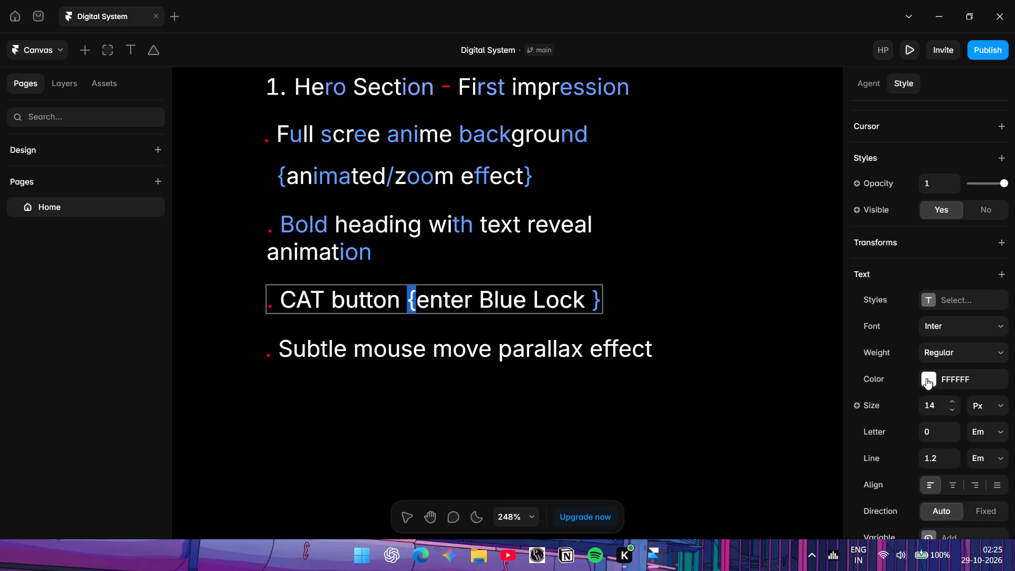
click(926, 378)
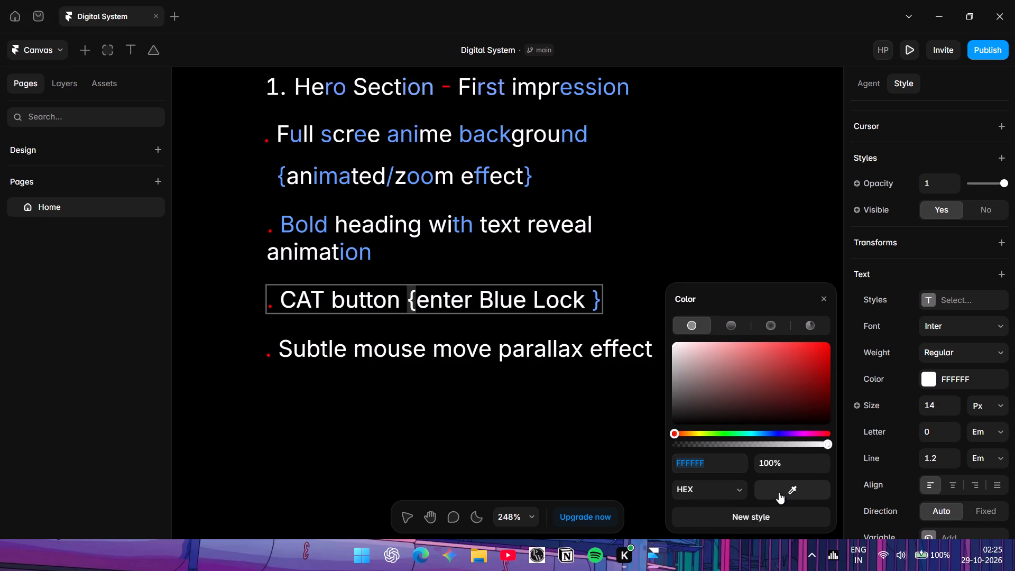
drag(798, 486, 522, 188)
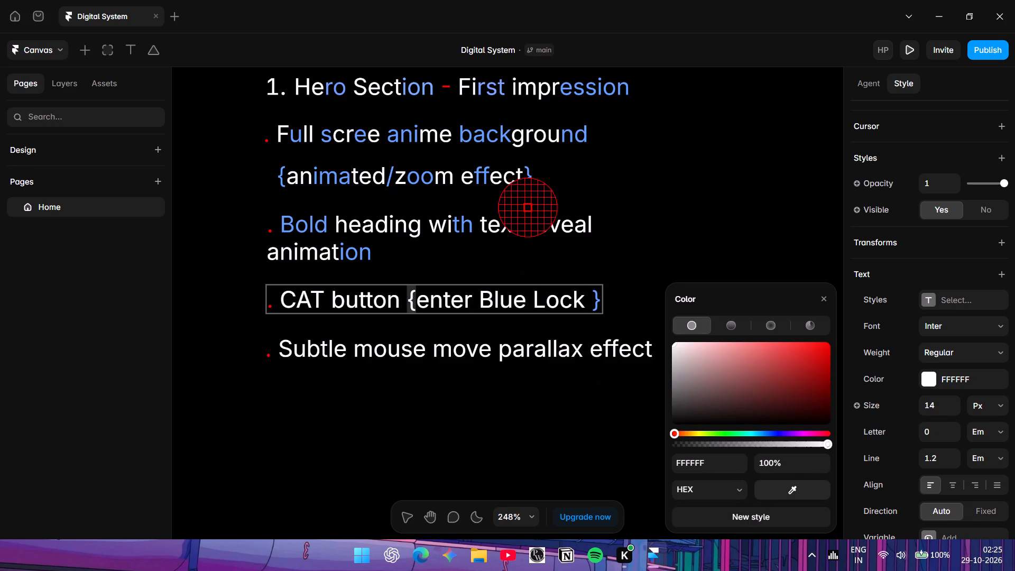
drag(522, 188, 622, 82)
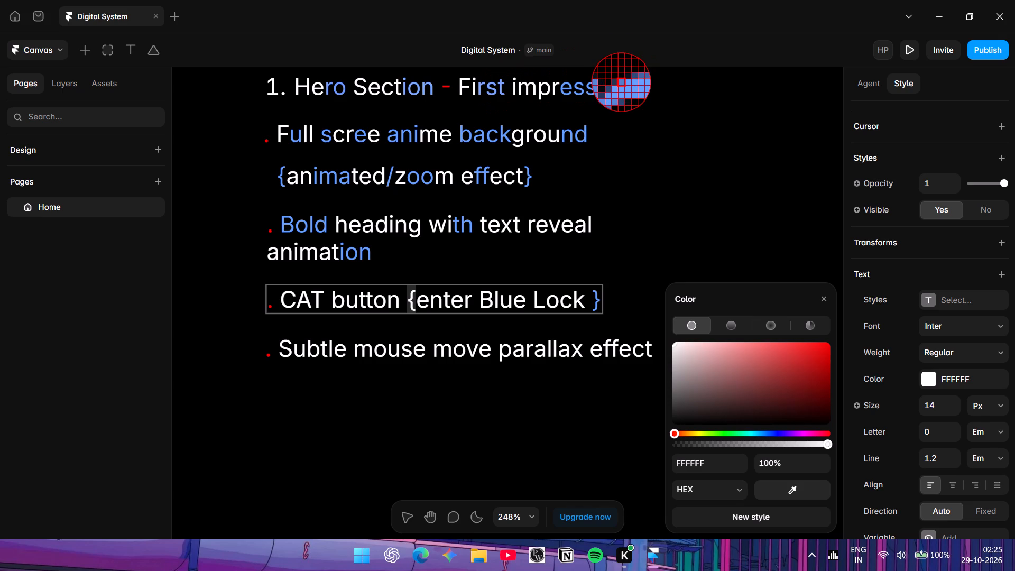
drag(622, 82, 628, 88)
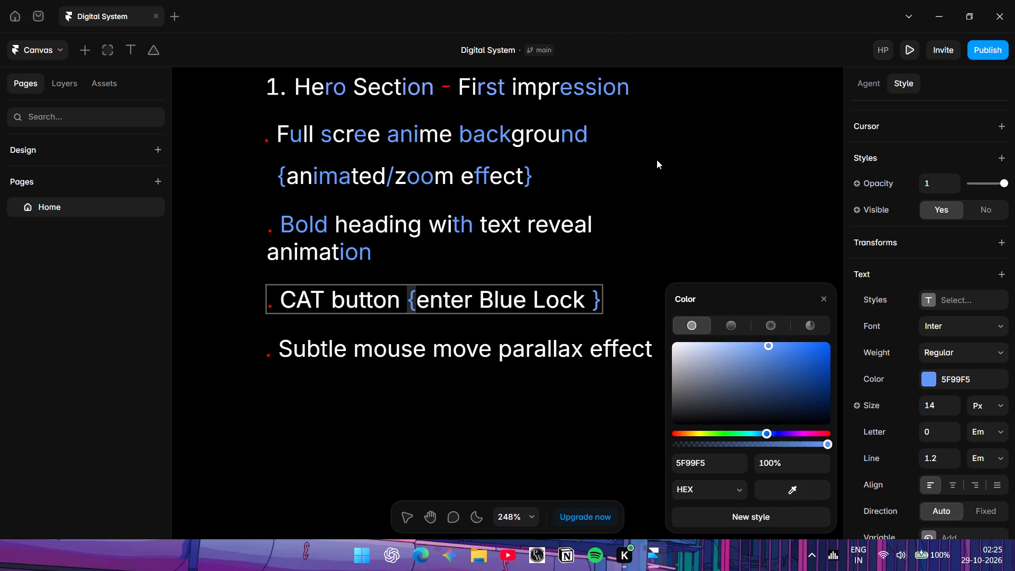
drag(652, 158, 647, 156)
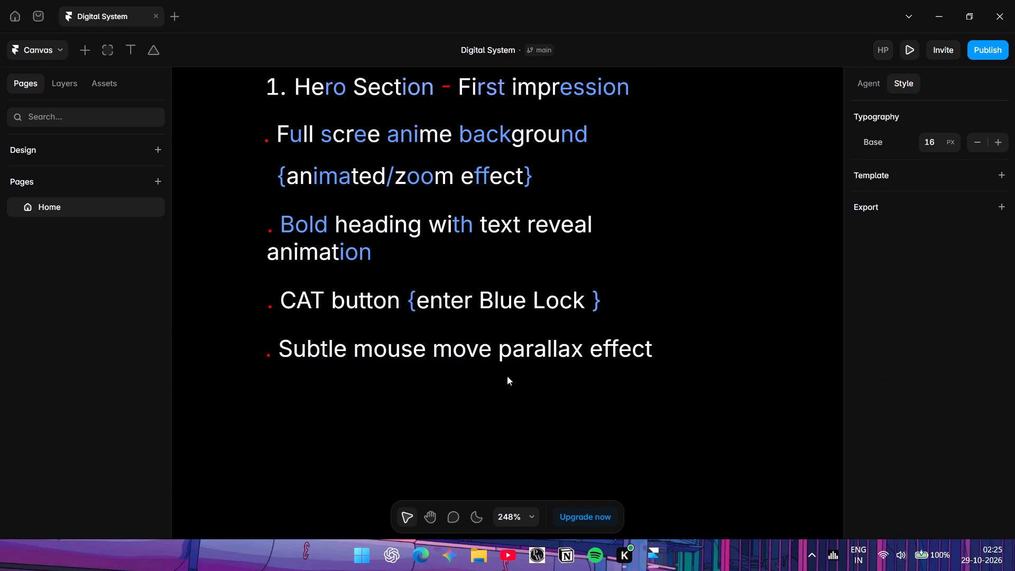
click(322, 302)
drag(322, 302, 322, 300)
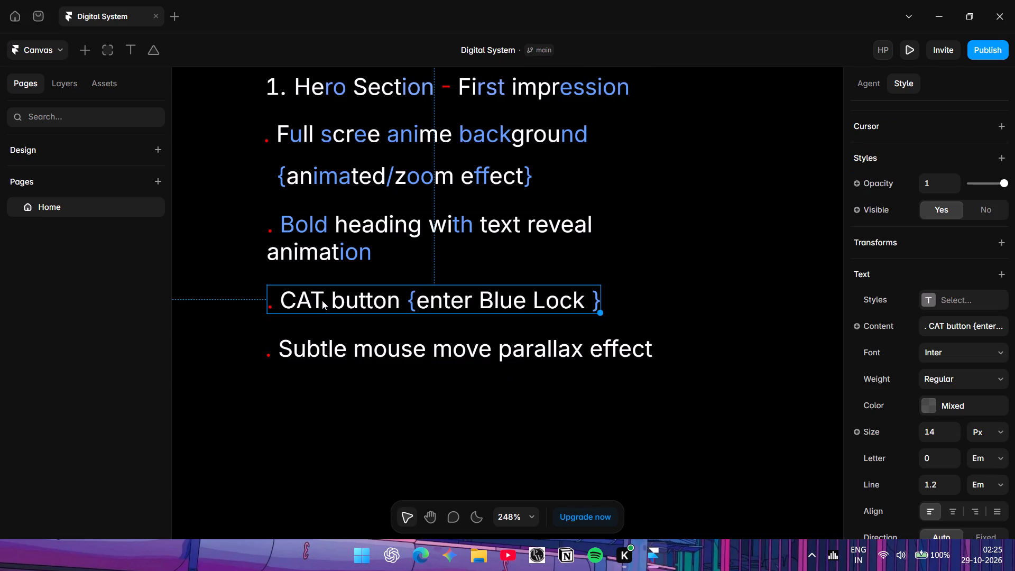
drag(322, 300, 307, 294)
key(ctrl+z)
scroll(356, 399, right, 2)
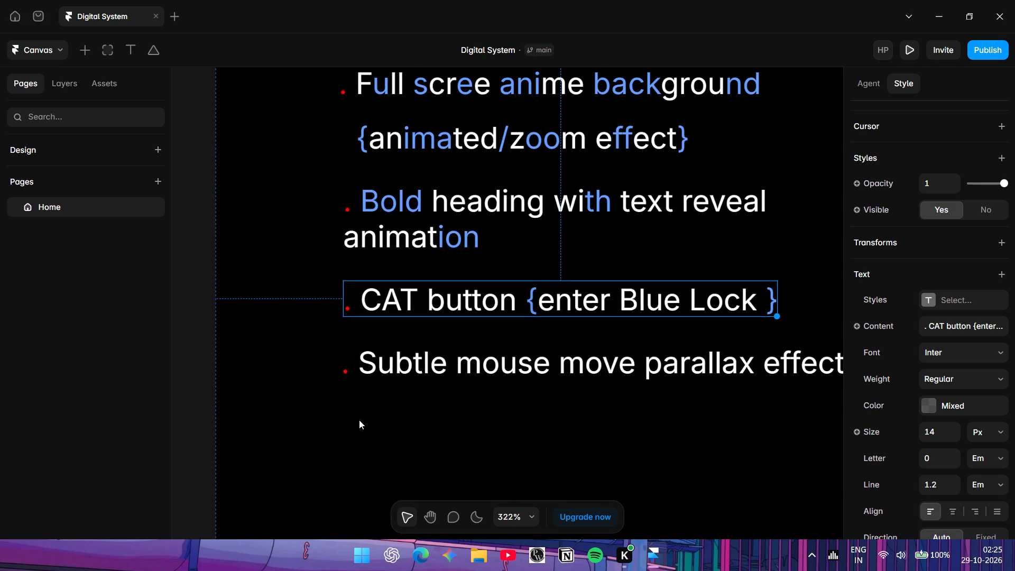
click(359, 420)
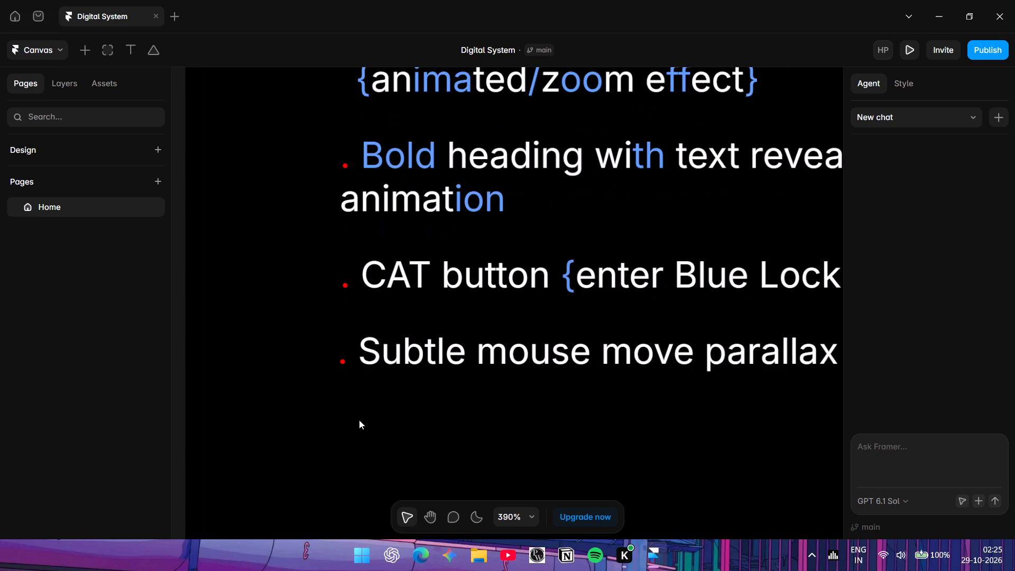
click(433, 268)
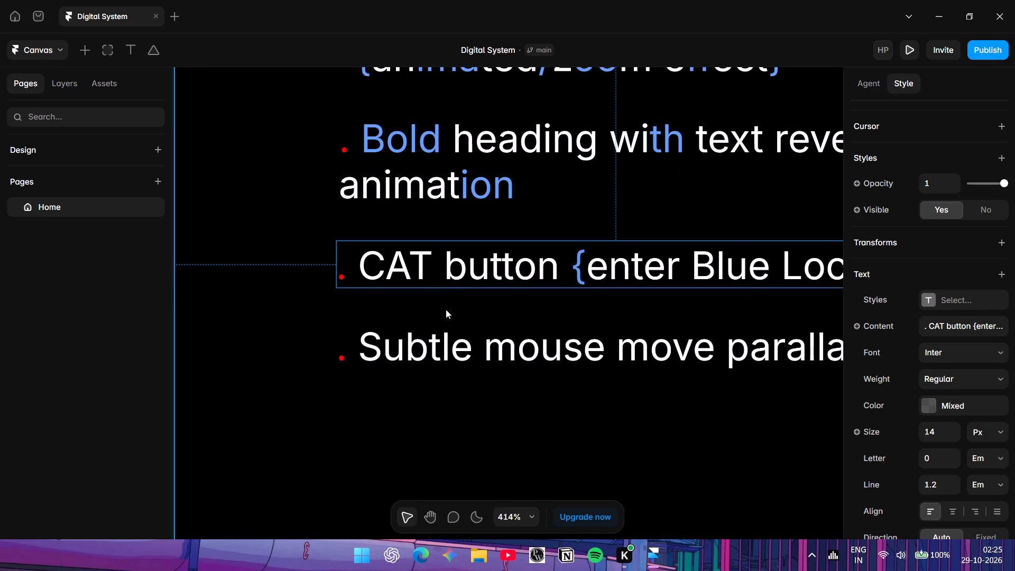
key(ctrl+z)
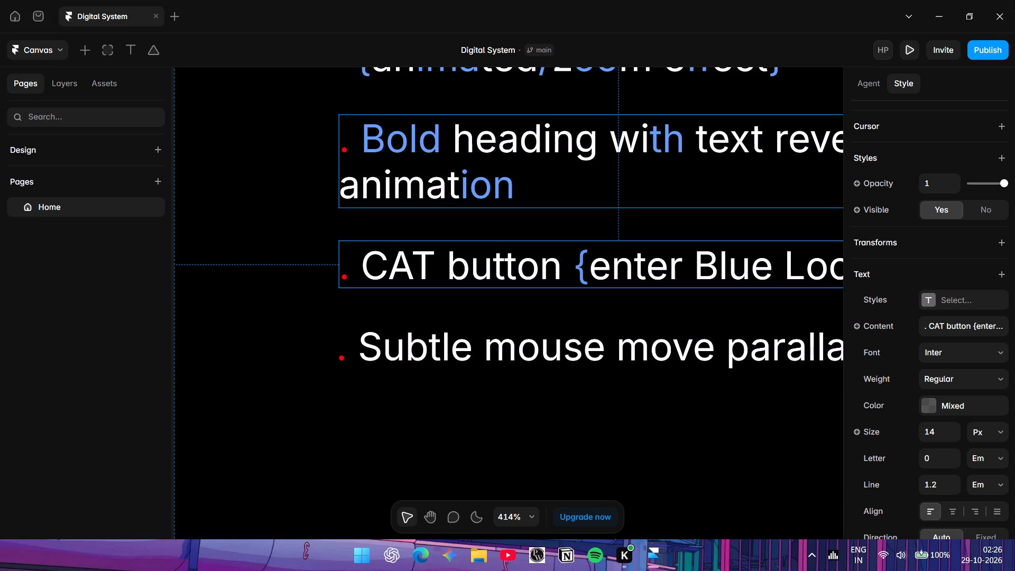
Recolor the word "CAT" in the "CAT button" line with the blue 639FFF sampled from the "ion" of "animation".
scroll(1014, 49, down, 1)
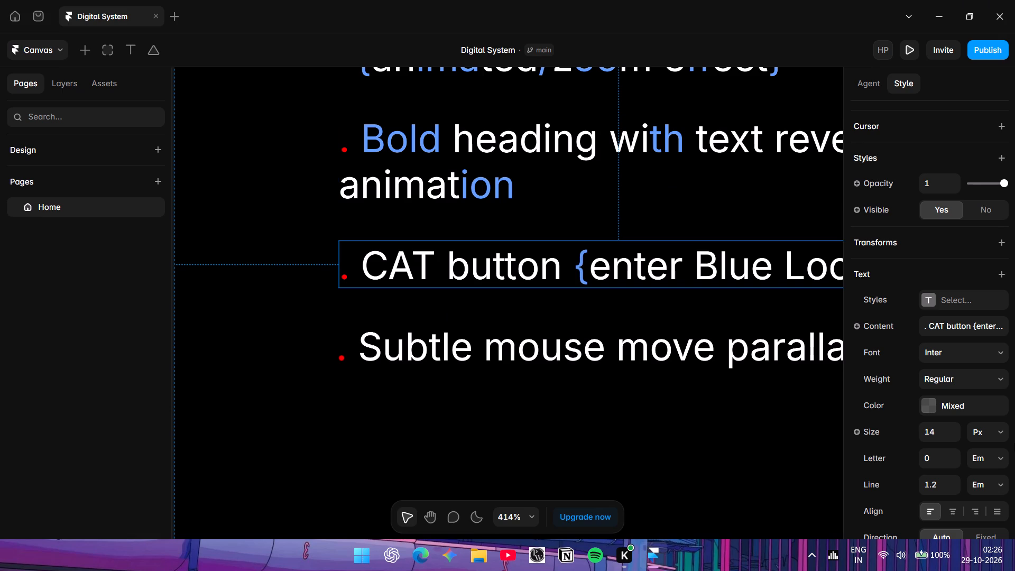
scroll(576, 550, left, 1)
double_click(422, 240)
drag(422, 240, 307, 269)
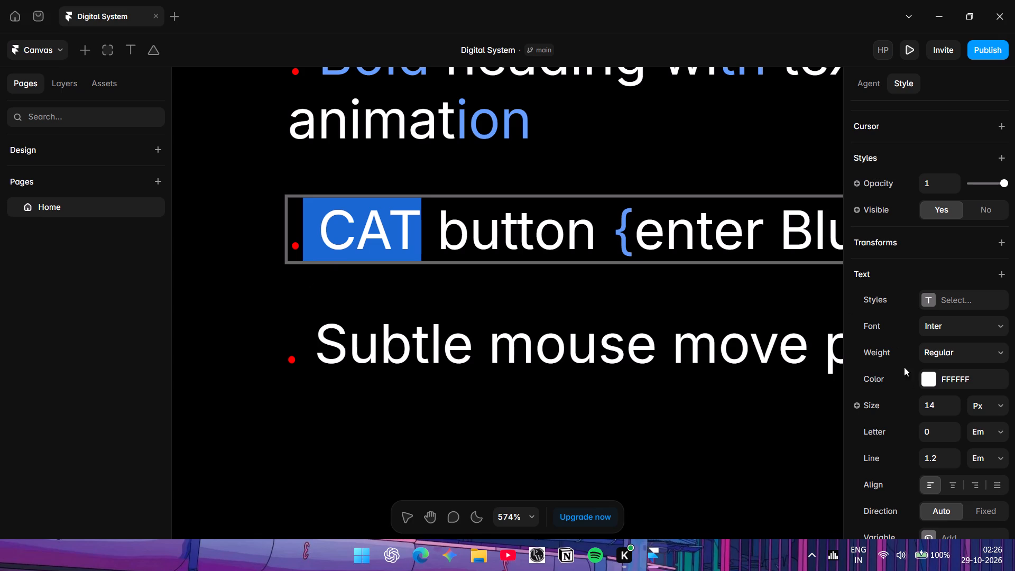
click(933, 371)
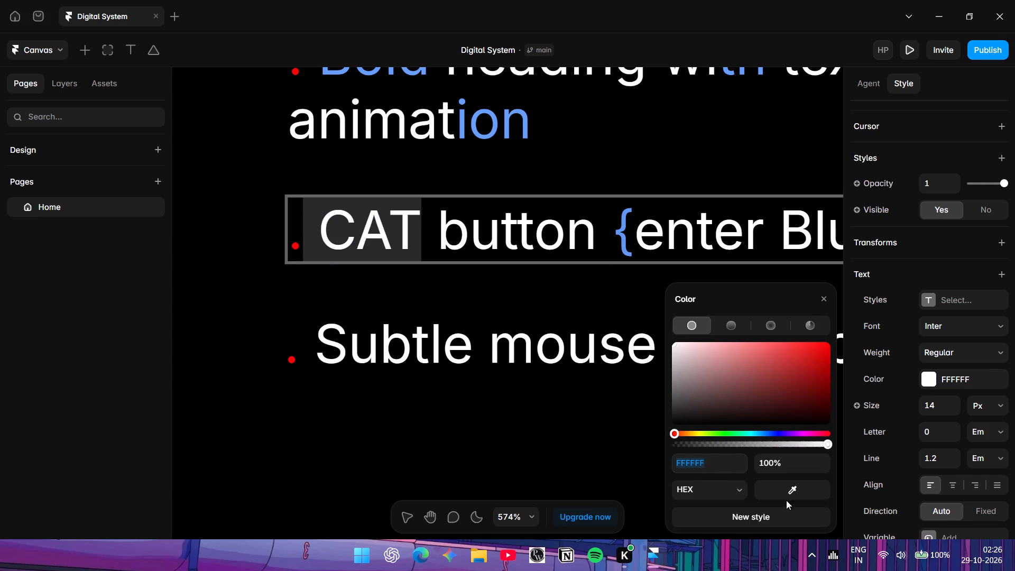
drag(788, 494, 512, 149)
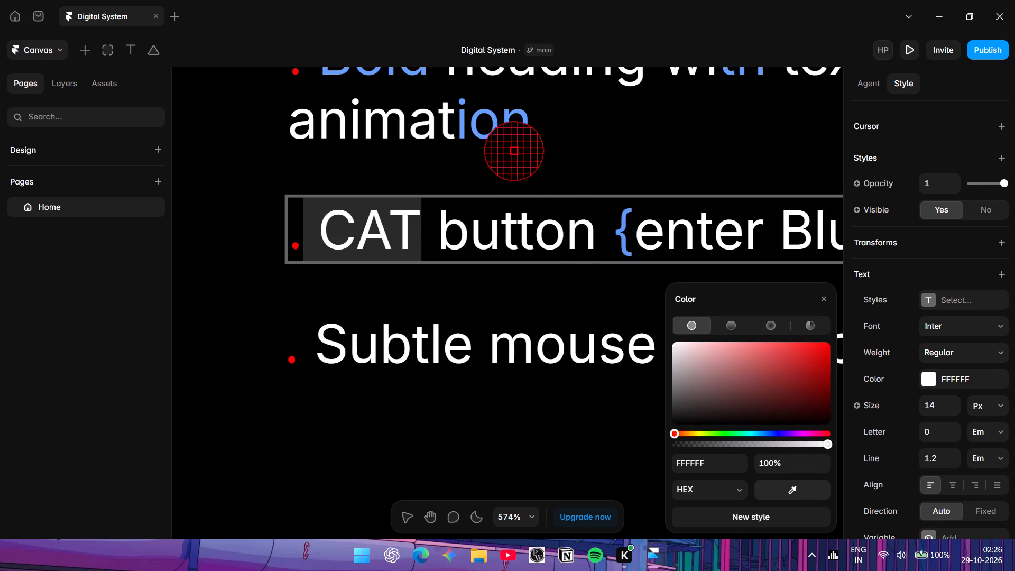
drag(512, 149, 495, 126)
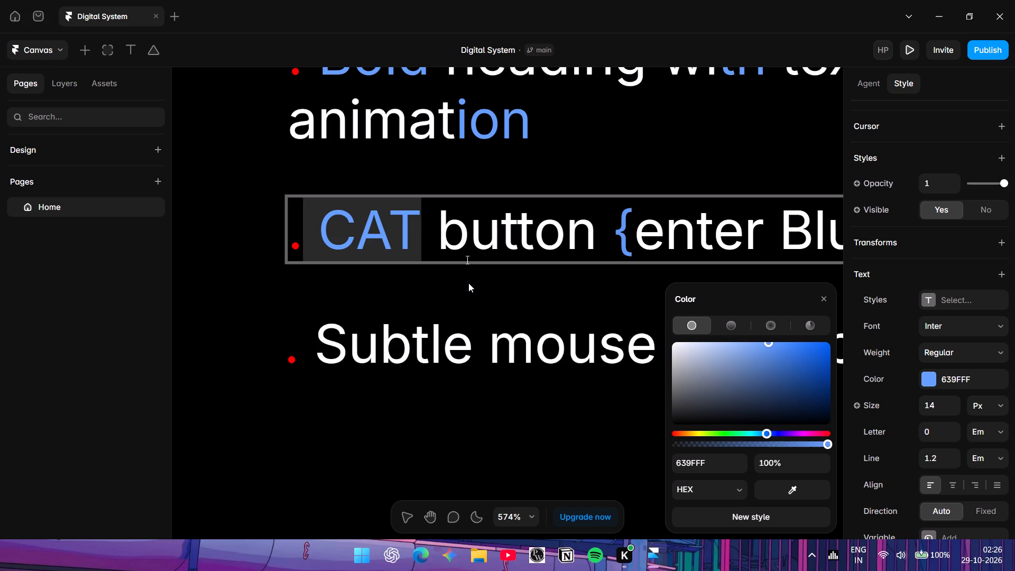
click(545, 189)
Recolor the letters "tt" of "button" with the blue 5F99F5 sampled from the opening brace beside it.
scroll(546, 189, left, 1)
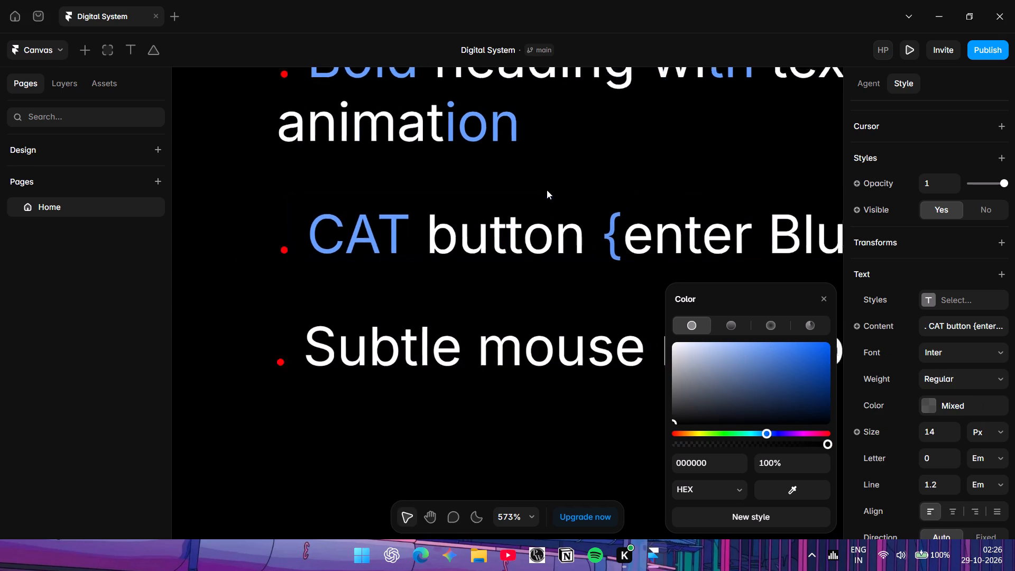
scroll(547, 190, left, 1)
double_click(402, 230)
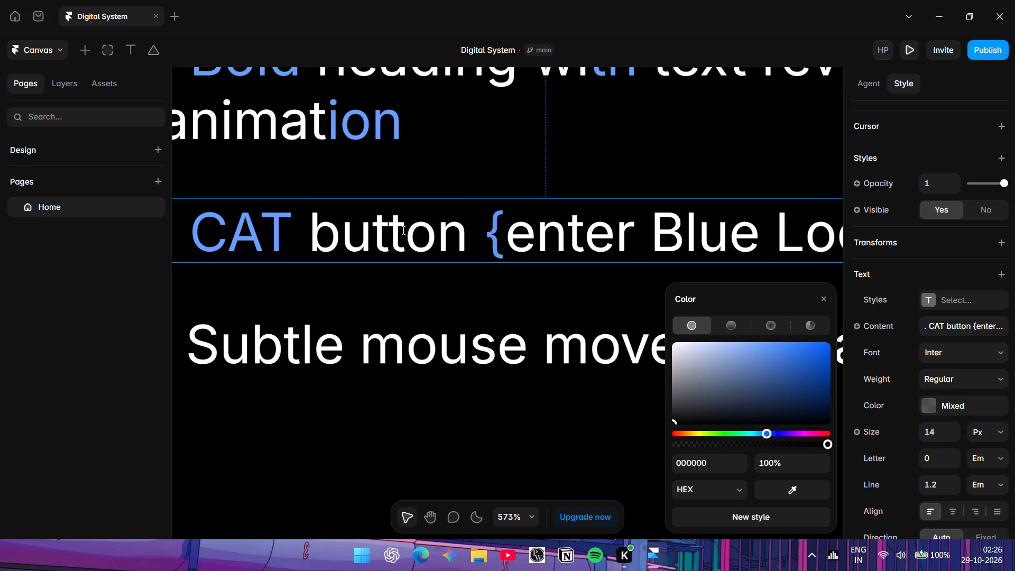
click(402, 230)
drag(410, 237, 413, 237)
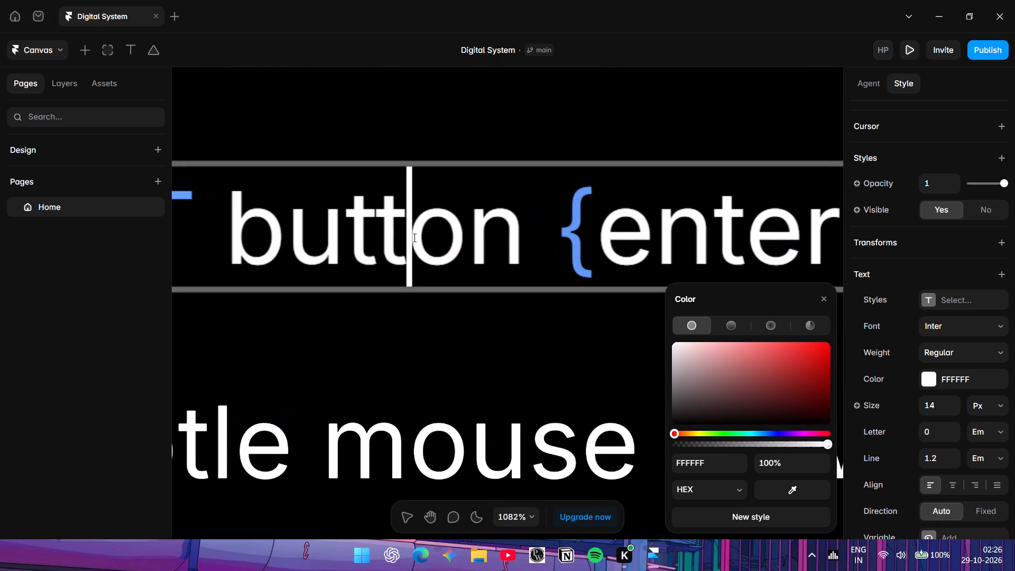
drag(413, 237, 358, 237)
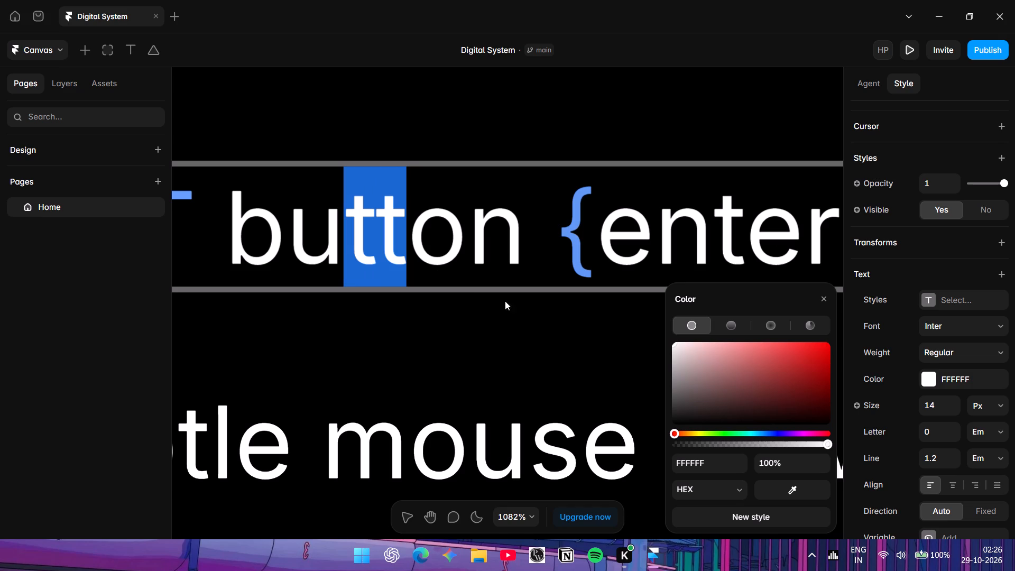
click(796, 487)
drag(796, 487, 724, 419)
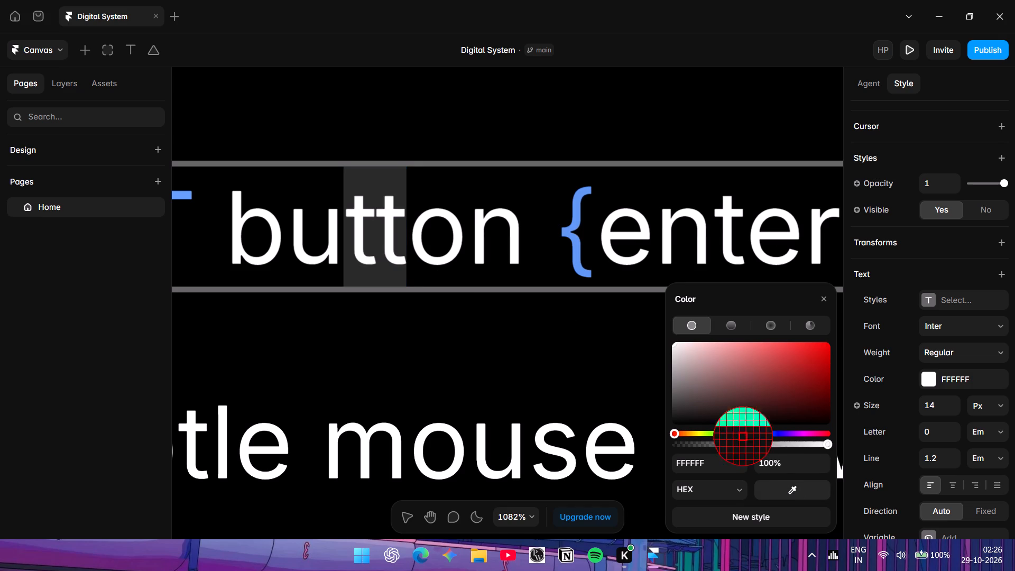
drag(724, 419, 563, 238)
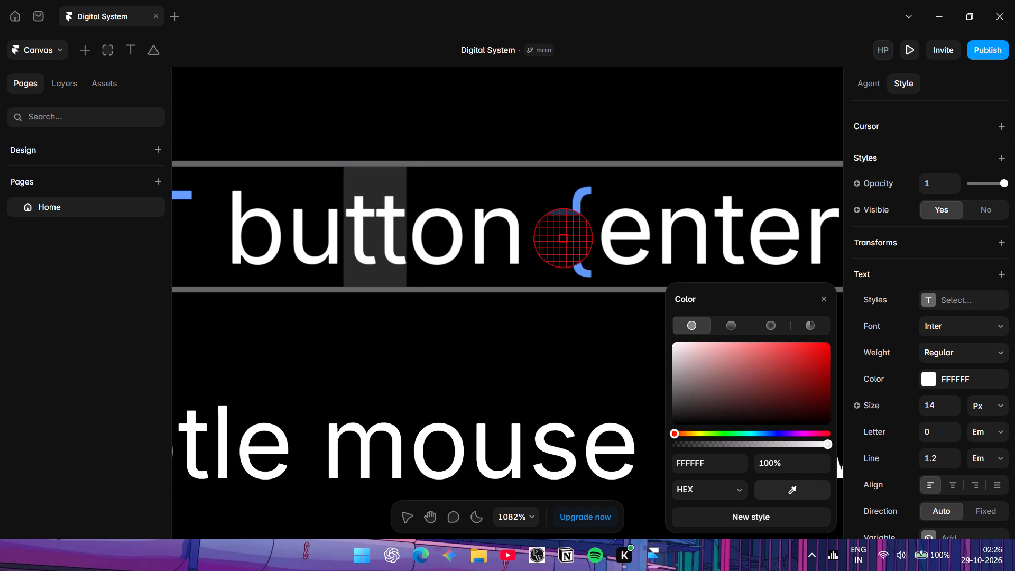
drag(563, 238, 568, 235)
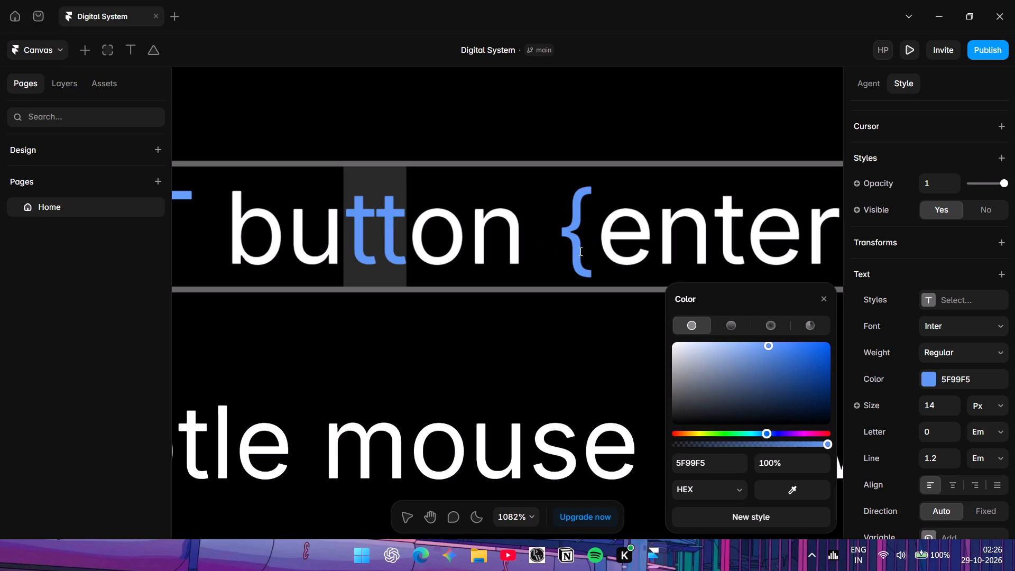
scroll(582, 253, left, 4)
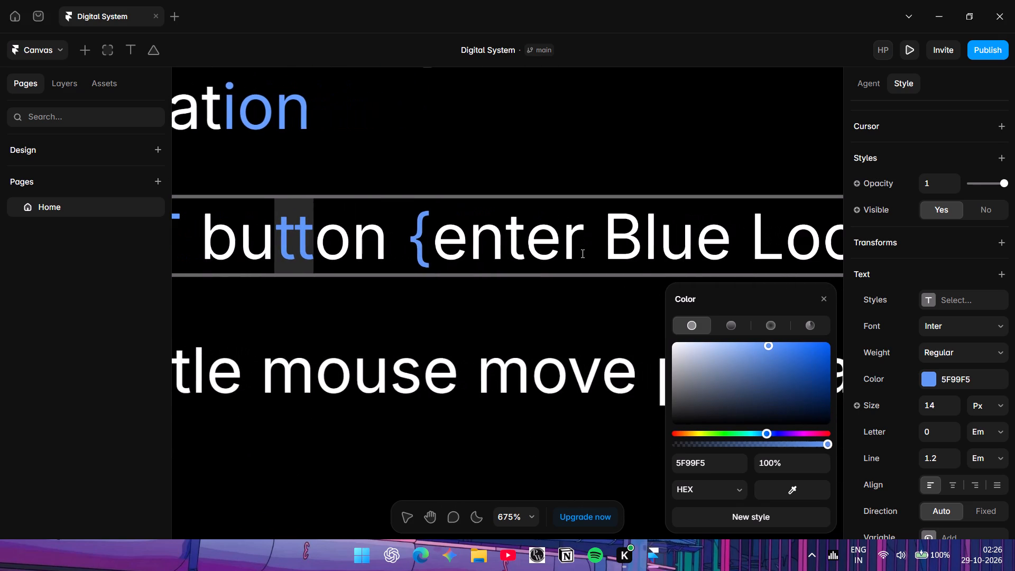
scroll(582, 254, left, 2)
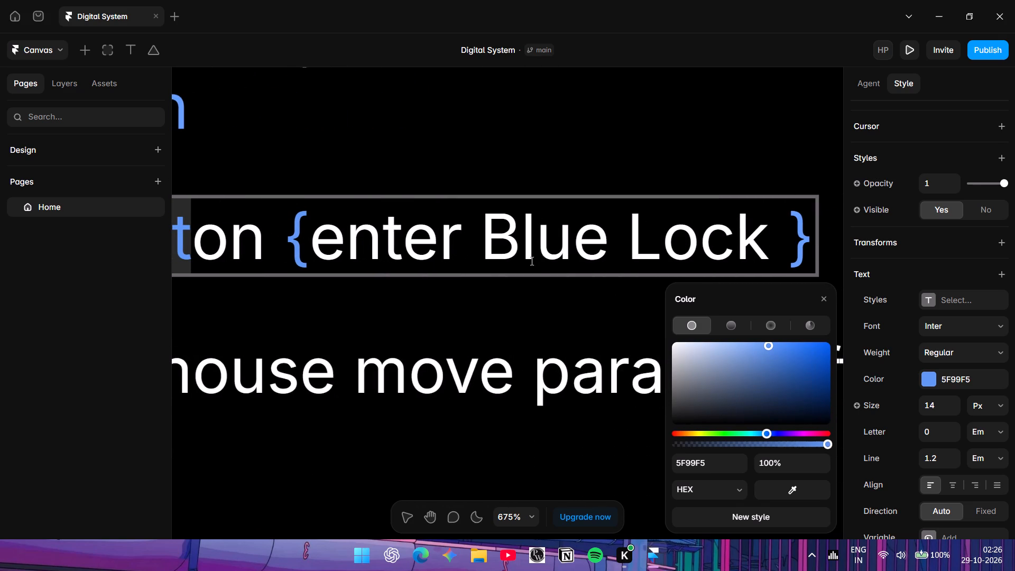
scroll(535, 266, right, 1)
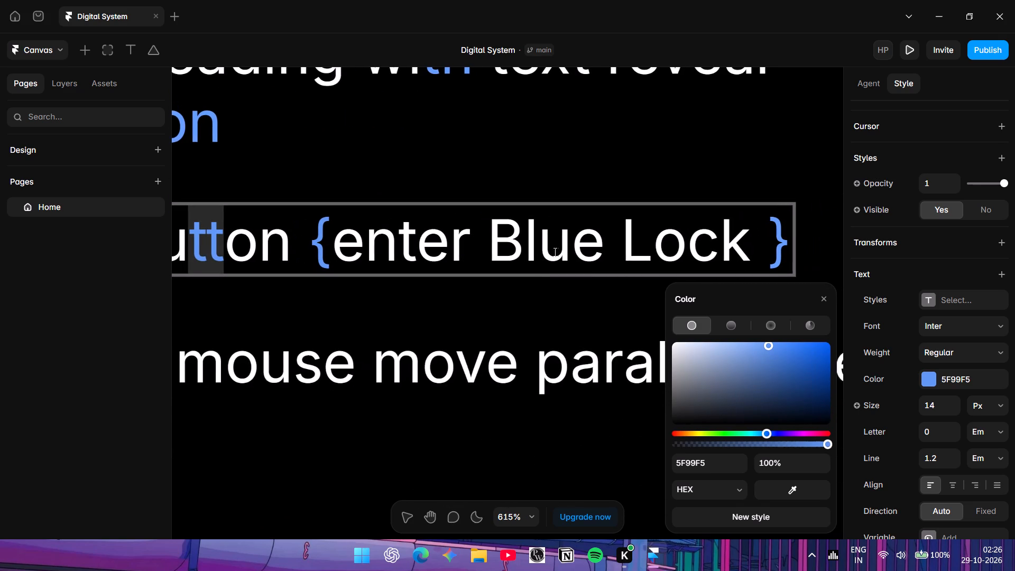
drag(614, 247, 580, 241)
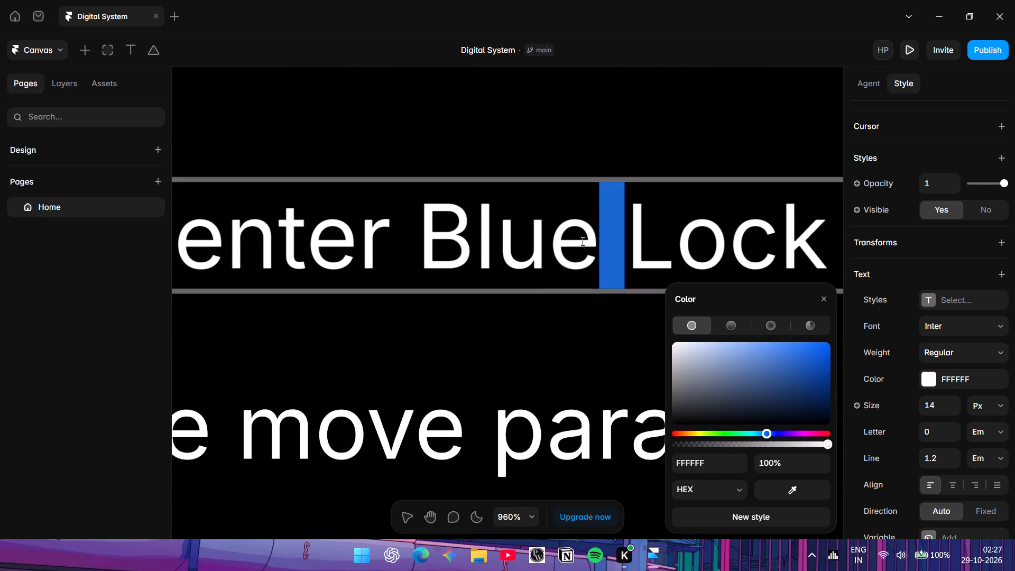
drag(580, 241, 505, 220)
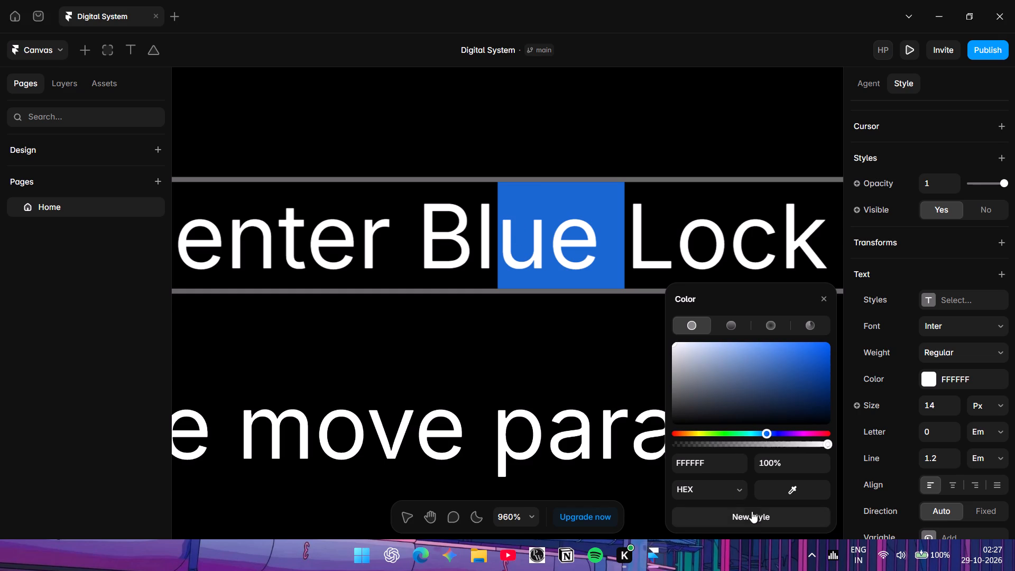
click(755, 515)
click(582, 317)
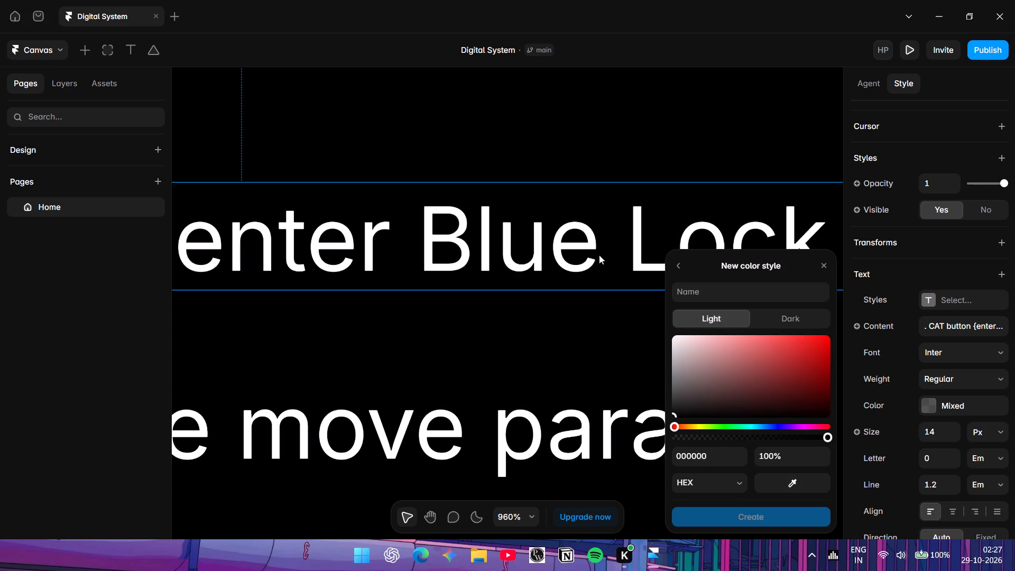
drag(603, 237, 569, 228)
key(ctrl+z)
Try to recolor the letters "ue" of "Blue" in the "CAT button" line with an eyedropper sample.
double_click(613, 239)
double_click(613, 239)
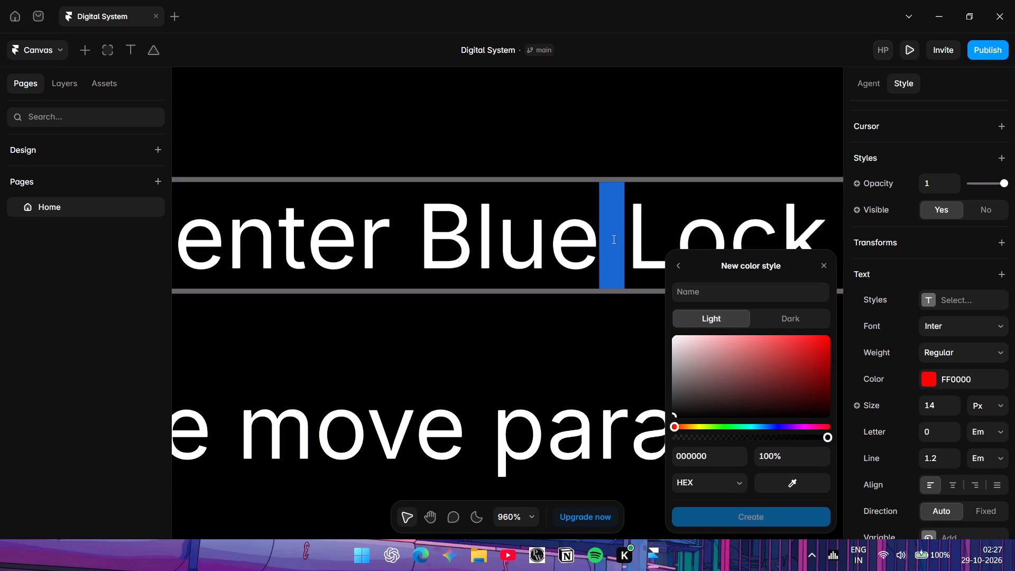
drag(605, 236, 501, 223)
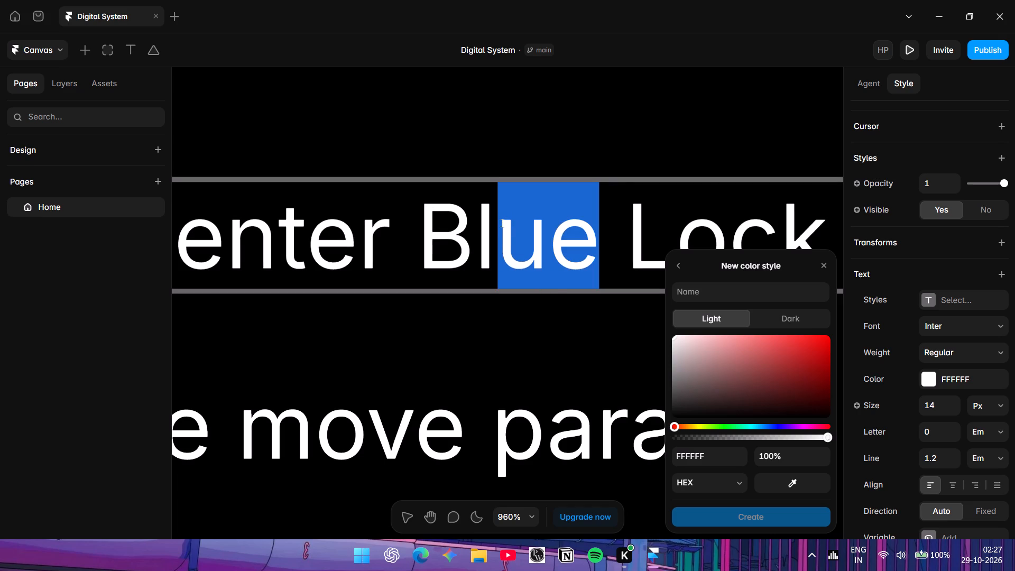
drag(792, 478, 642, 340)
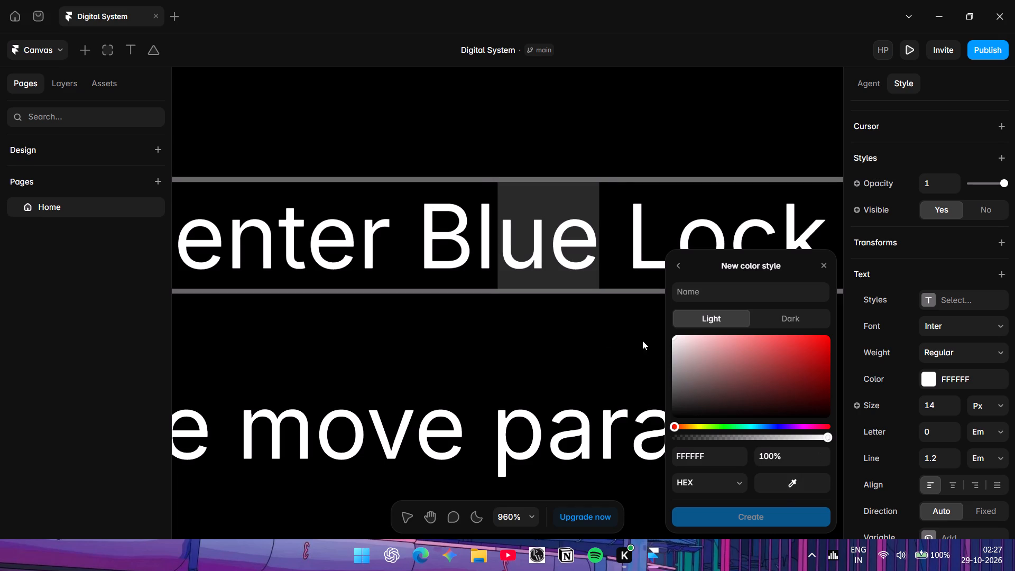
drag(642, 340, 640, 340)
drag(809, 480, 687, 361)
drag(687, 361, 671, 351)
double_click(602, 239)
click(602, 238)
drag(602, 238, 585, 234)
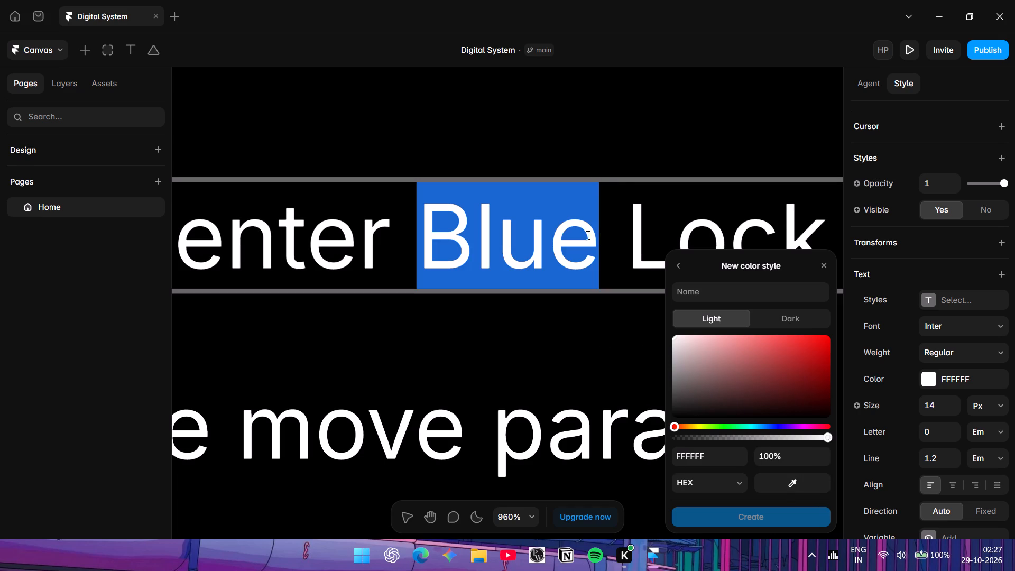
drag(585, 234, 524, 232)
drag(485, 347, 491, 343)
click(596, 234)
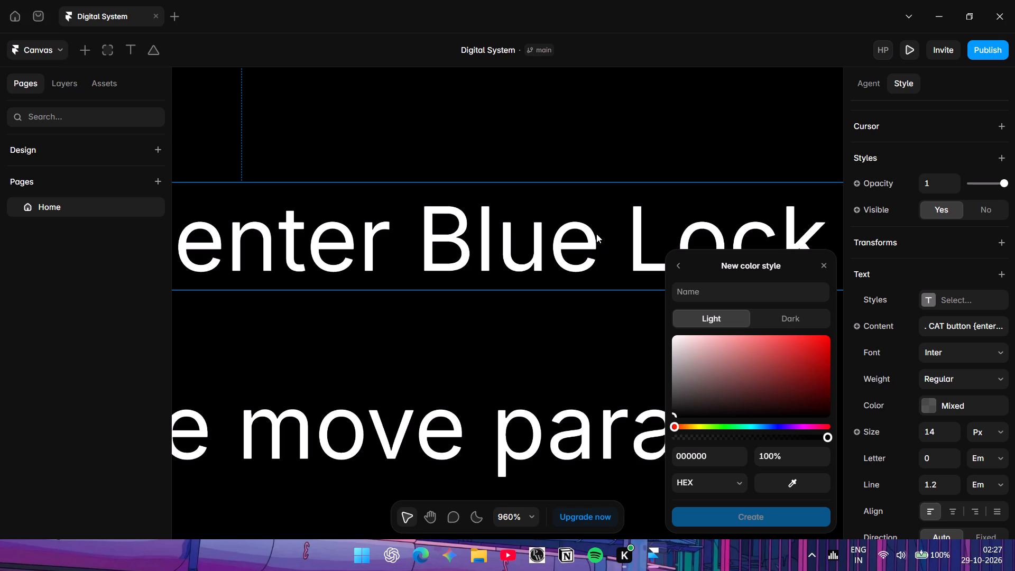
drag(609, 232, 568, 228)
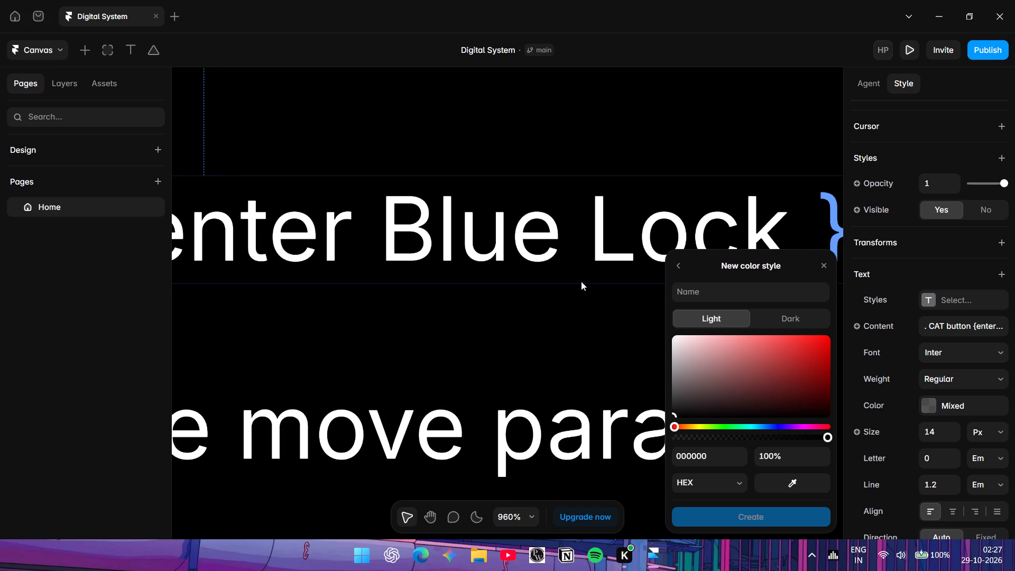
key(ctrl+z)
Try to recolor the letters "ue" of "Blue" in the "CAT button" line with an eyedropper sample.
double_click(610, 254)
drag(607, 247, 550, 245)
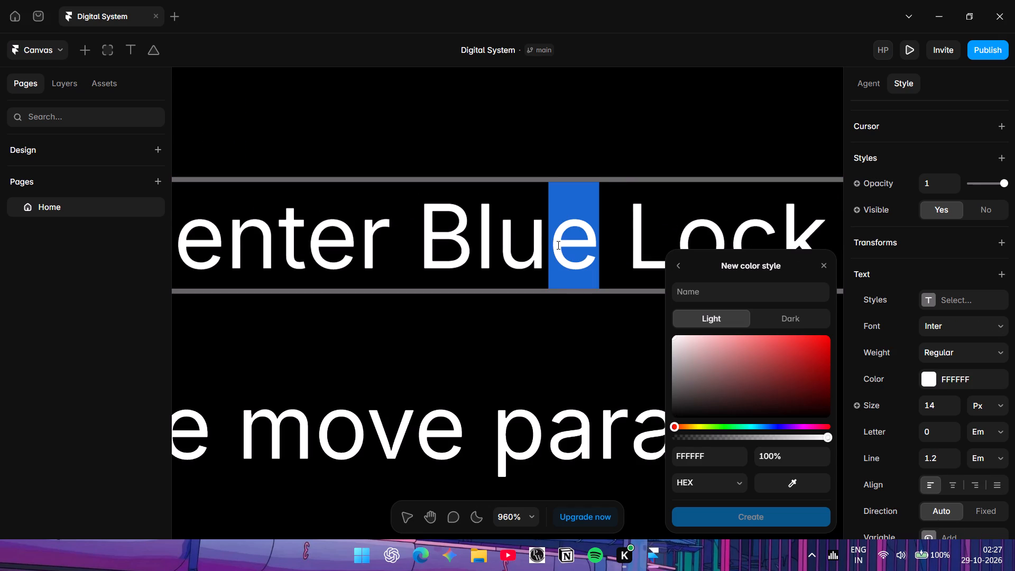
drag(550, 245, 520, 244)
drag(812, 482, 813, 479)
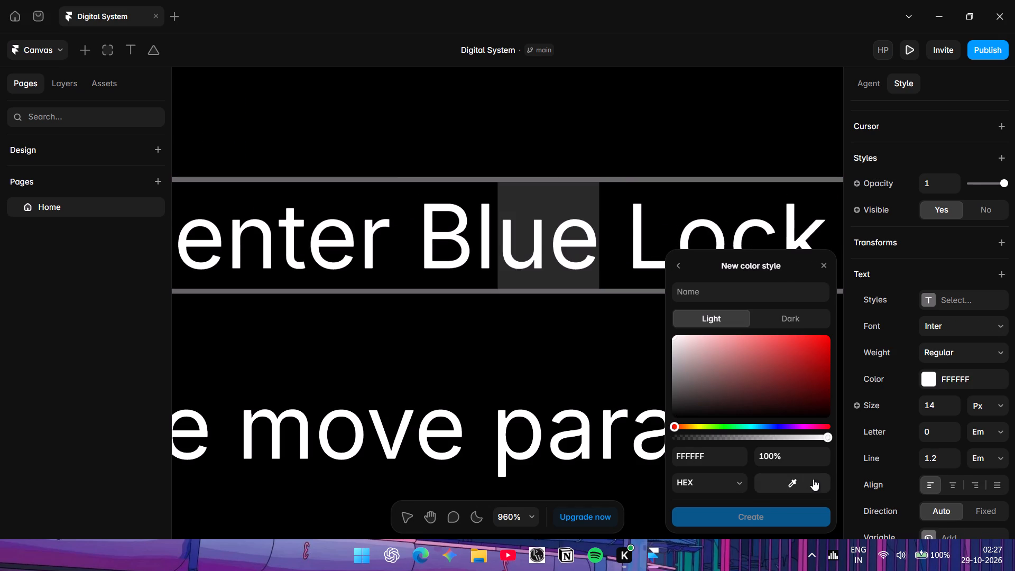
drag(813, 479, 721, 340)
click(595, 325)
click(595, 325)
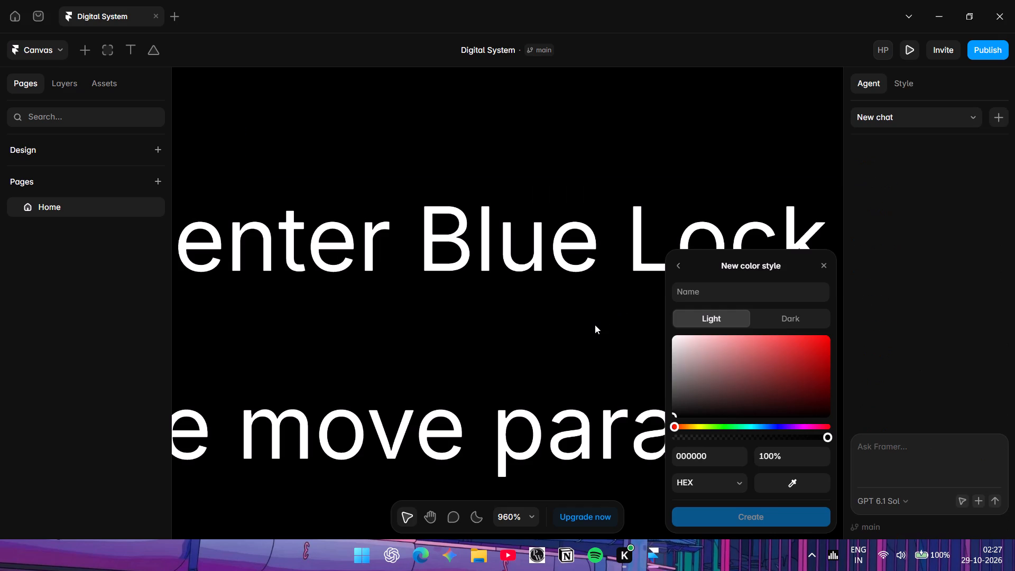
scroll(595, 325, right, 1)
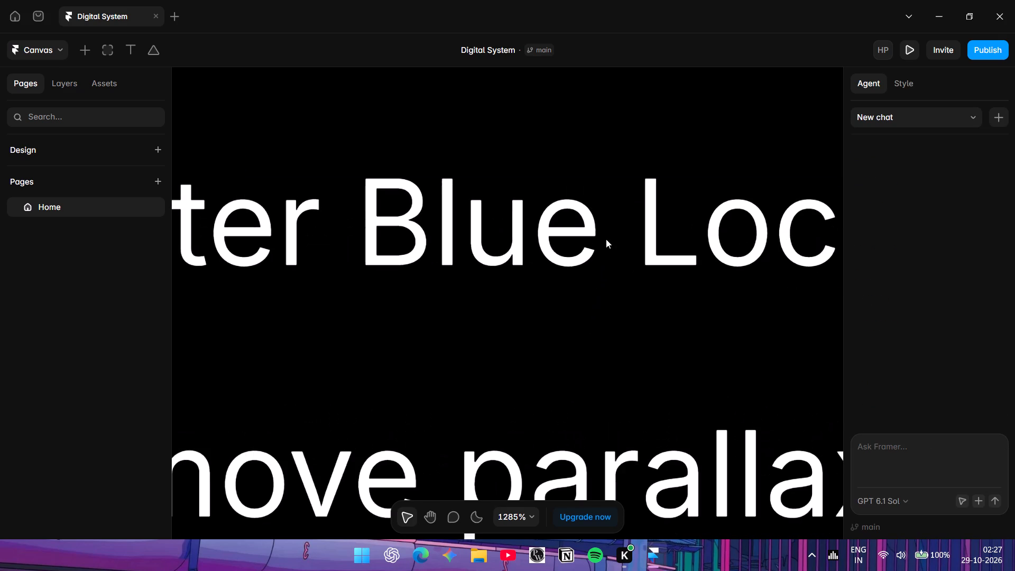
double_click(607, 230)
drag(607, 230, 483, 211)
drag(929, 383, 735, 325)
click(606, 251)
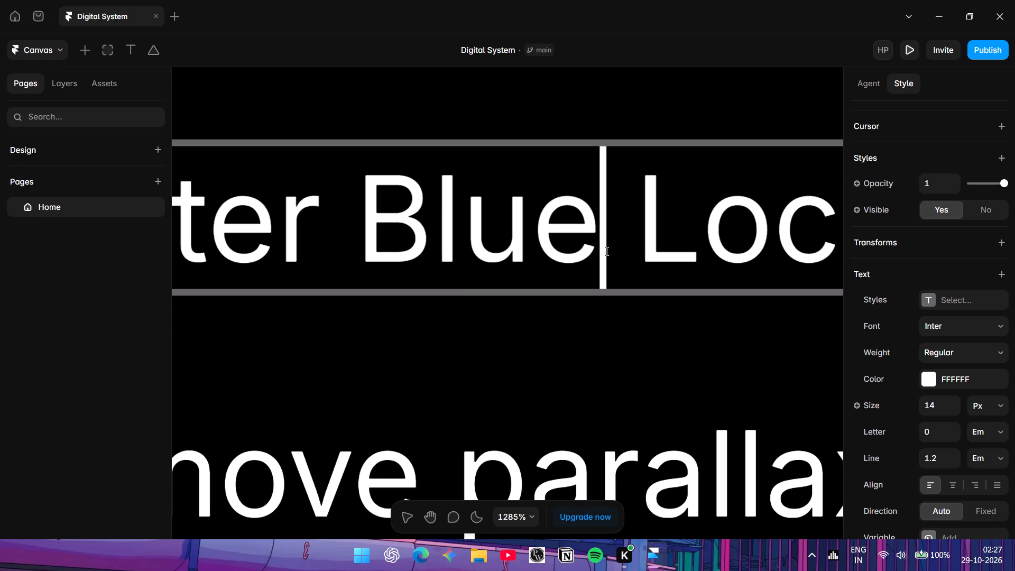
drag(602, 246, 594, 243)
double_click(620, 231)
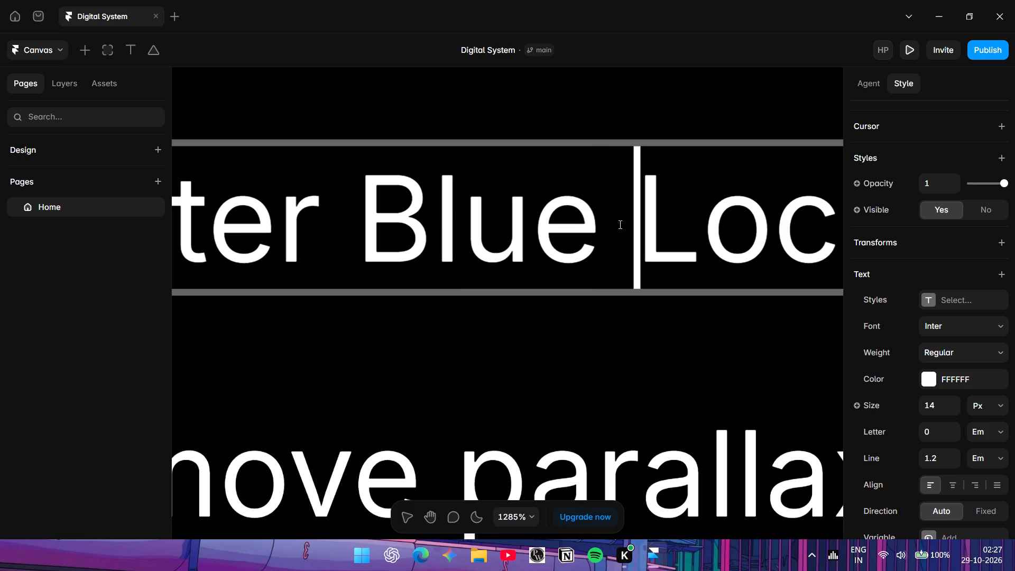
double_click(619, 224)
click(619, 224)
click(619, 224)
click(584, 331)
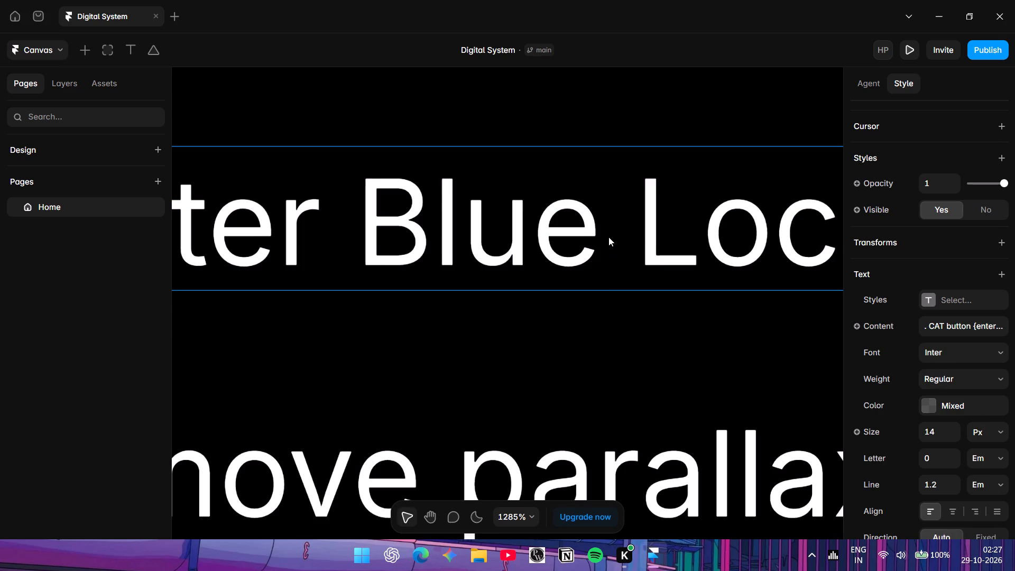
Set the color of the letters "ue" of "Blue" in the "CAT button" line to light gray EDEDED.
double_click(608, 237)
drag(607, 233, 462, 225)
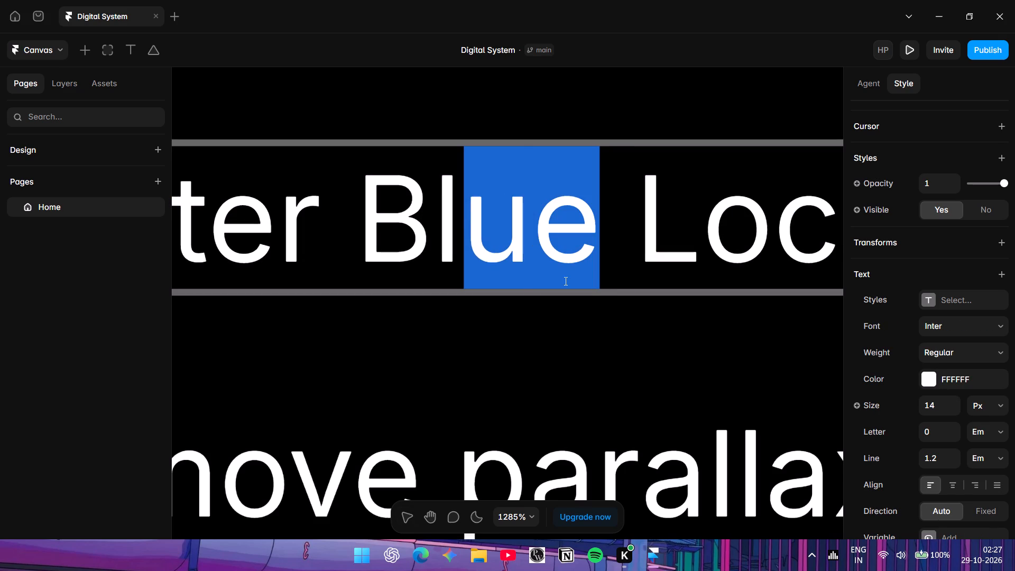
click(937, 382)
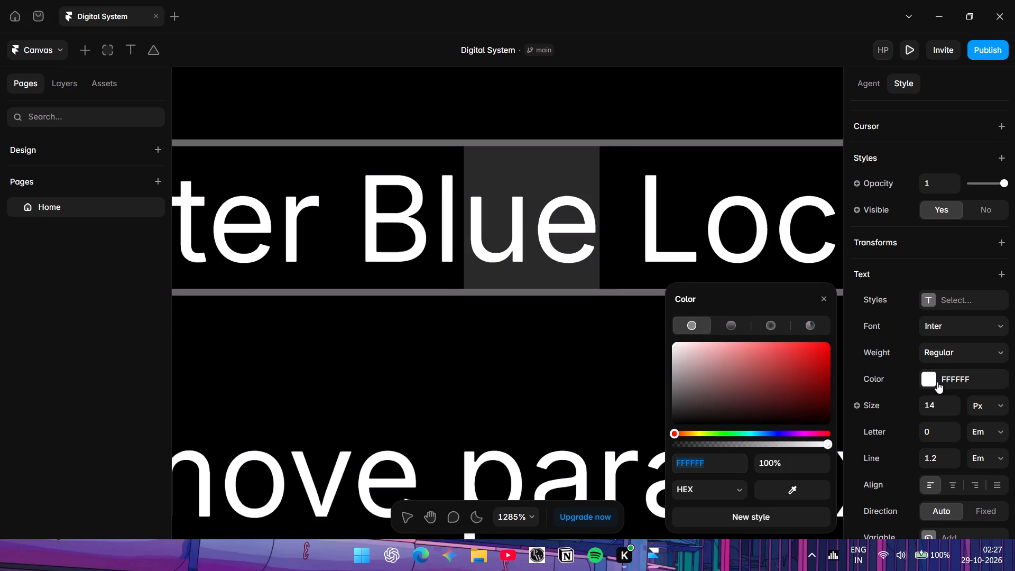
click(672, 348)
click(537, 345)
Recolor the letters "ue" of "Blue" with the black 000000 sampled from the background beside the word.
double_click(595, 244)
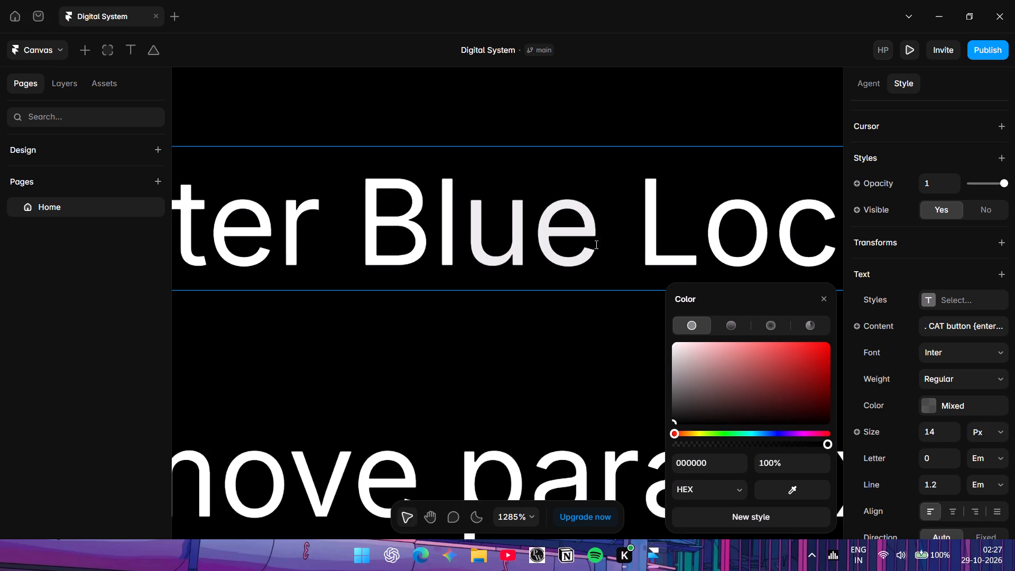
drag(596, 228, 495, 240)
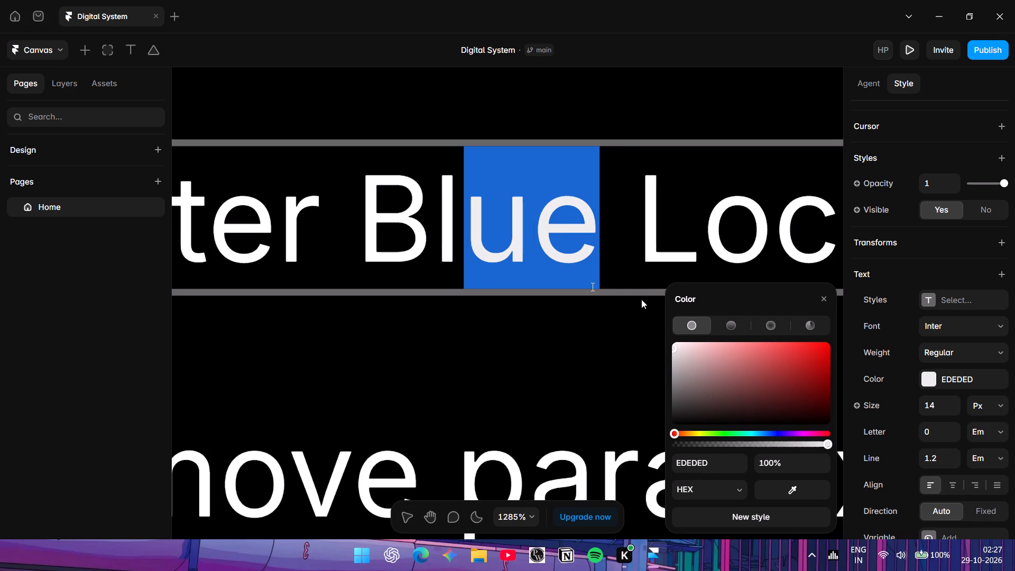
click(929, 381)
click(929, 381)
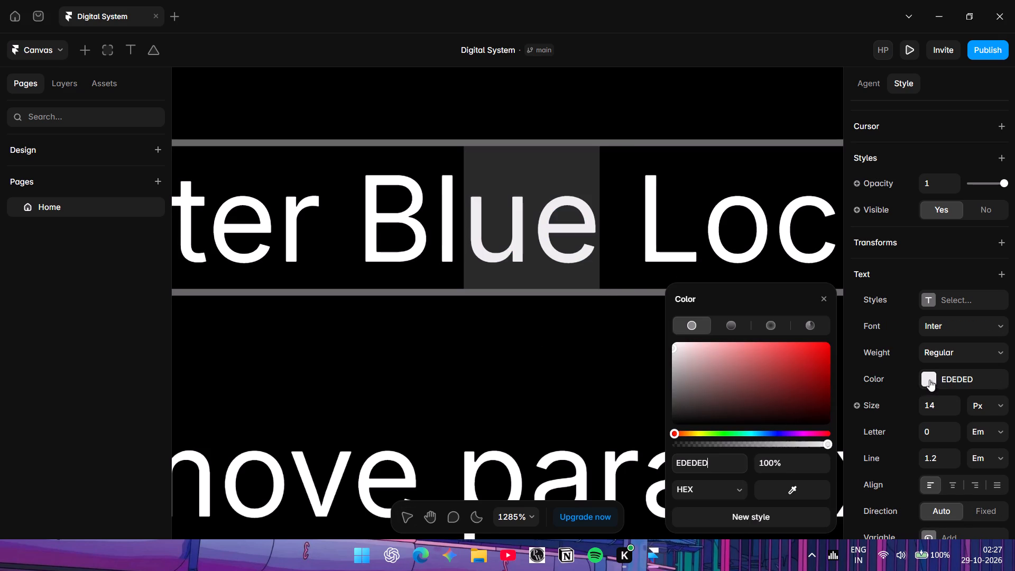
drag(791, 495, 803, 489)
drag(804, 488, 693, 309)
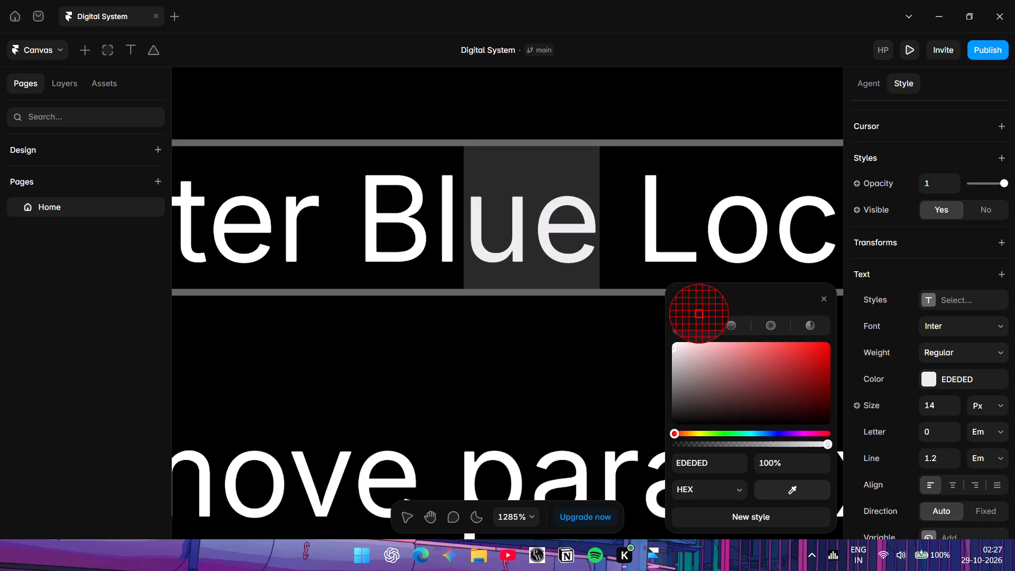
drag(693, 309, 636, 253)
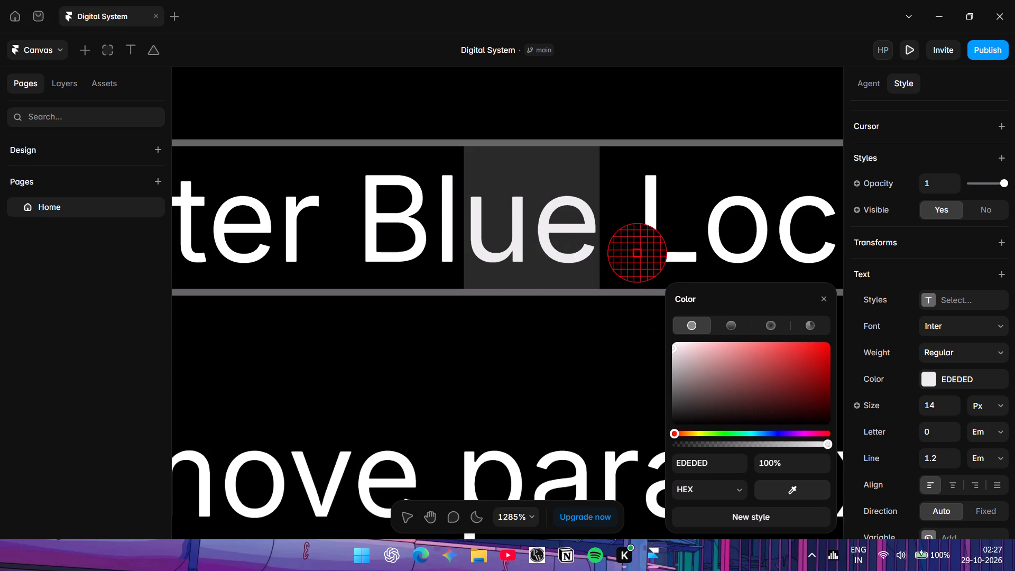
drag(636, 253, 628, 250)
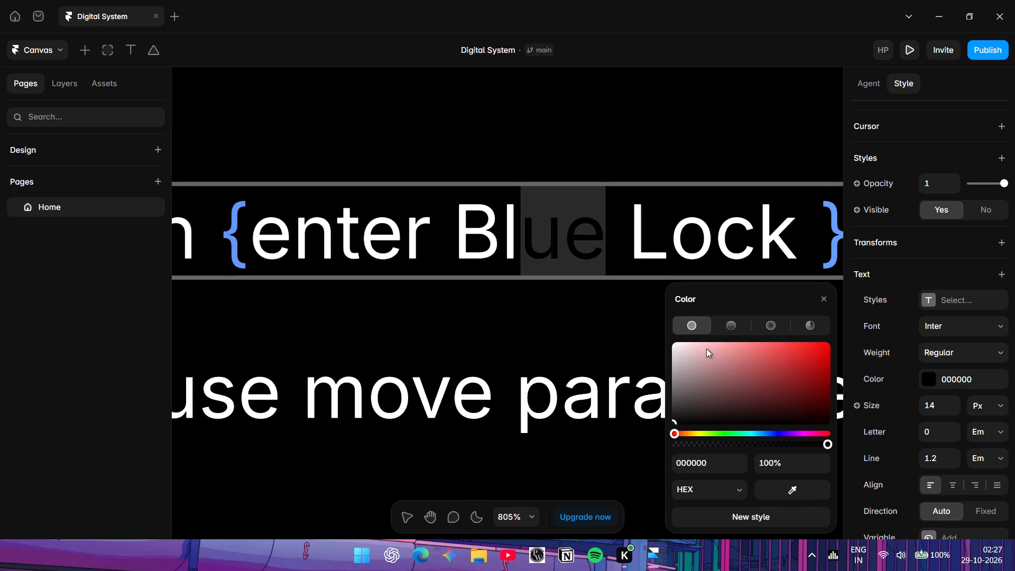
Recolor the letters "ue" of "Blue" with the blue sampled from the opening brace before "enter".
click(618, 242)
double_click(618, 242)
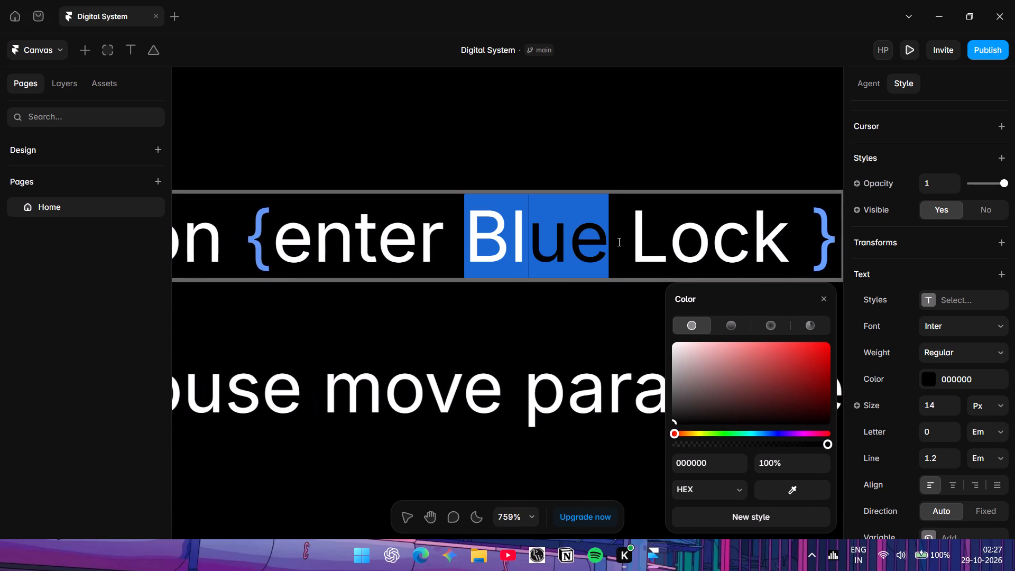
triple_click(618, 242)
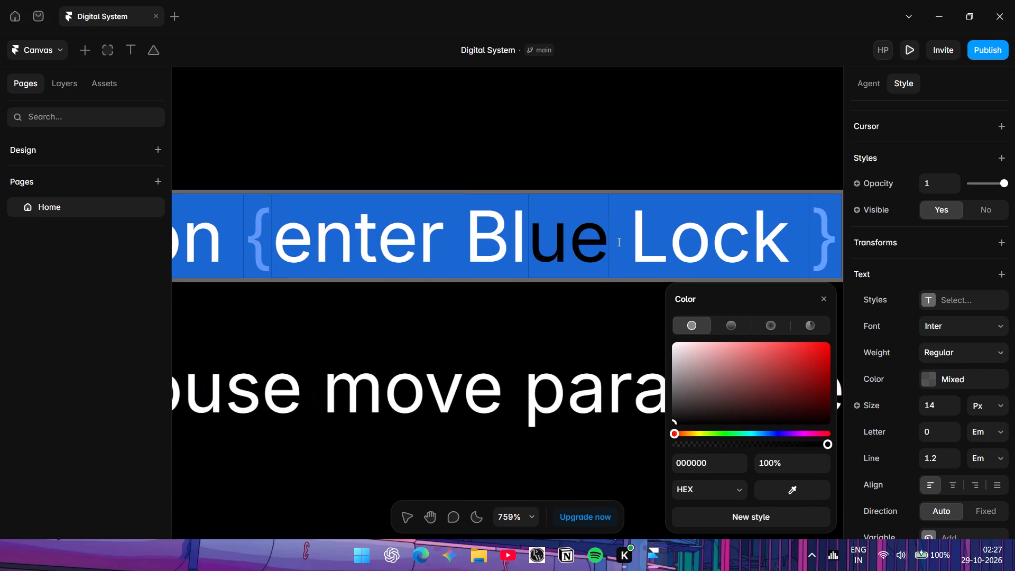
click(618, 242)
click(573, 332)
click(624, 232)
double_click(624, 232)
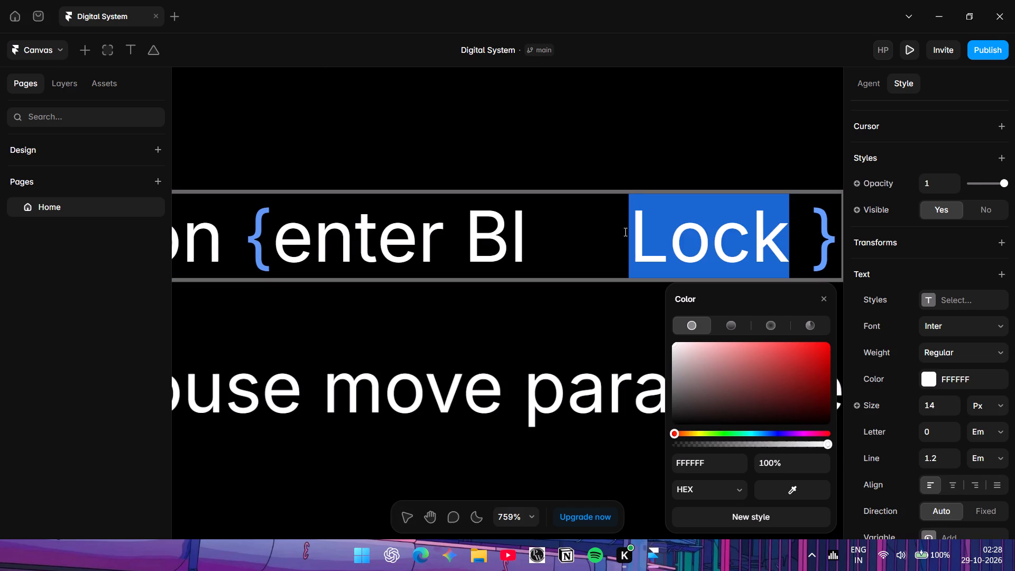
click(624, 232)
drag(633, 235, 616, 235)
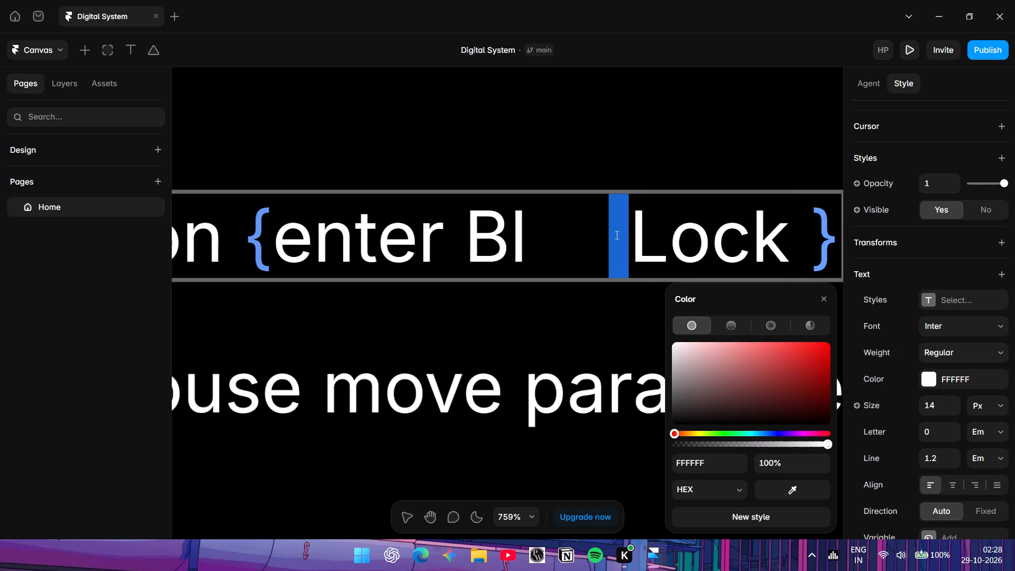
drag(616, 235, 545, 244)
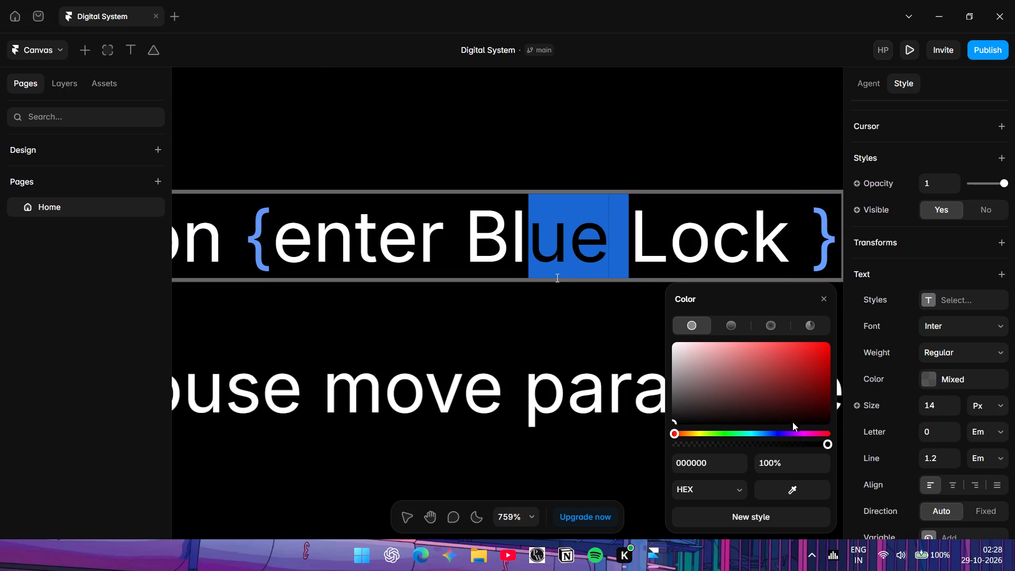
drag(783, 490, 411, 237)
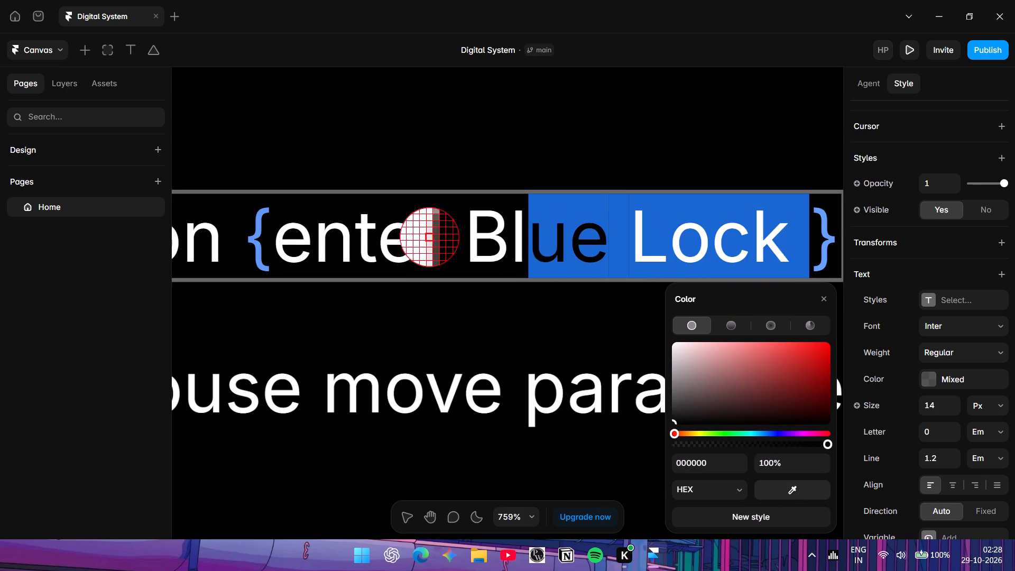
drag(411, 237, 256, 226)
click(266, 300)
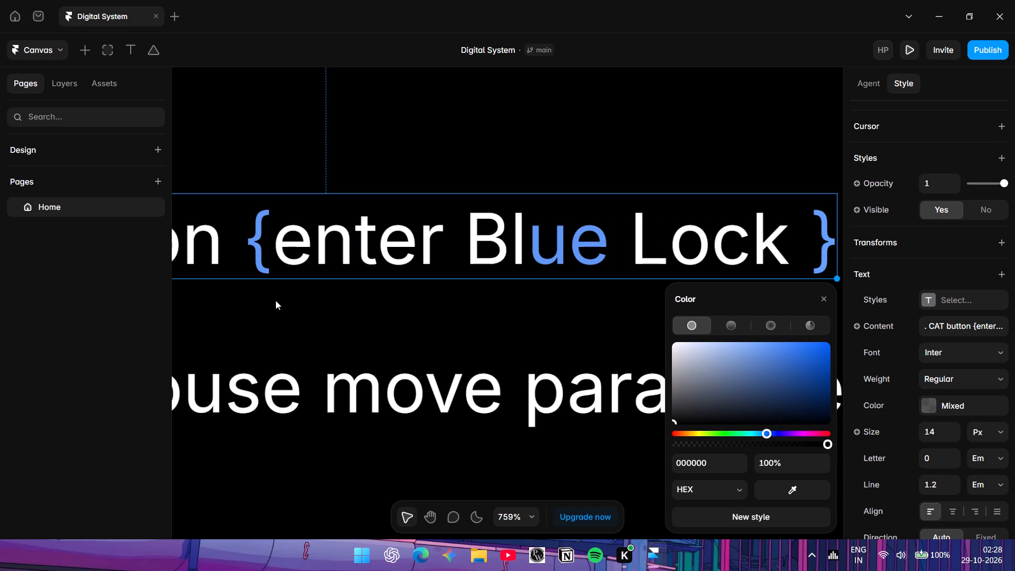
Recolor the letters "se" of "mouse" in the parallax effect line with the blue 5F99F5 sampled from the "ue" of "Blue".
scroll(302, 300, down, 1)
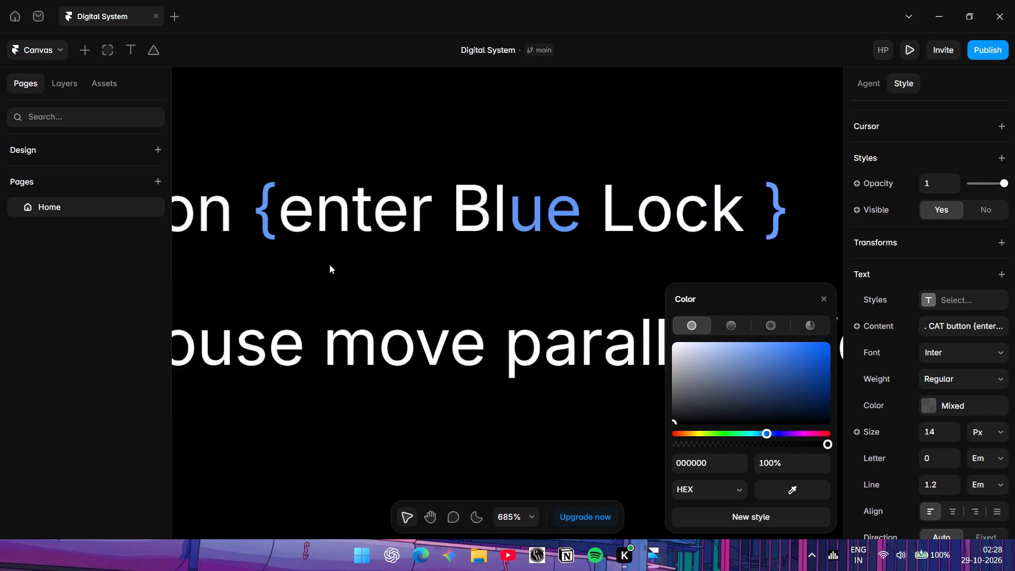
scroll(338, 255, right, 5)
scroll(445, 317, left, 1)
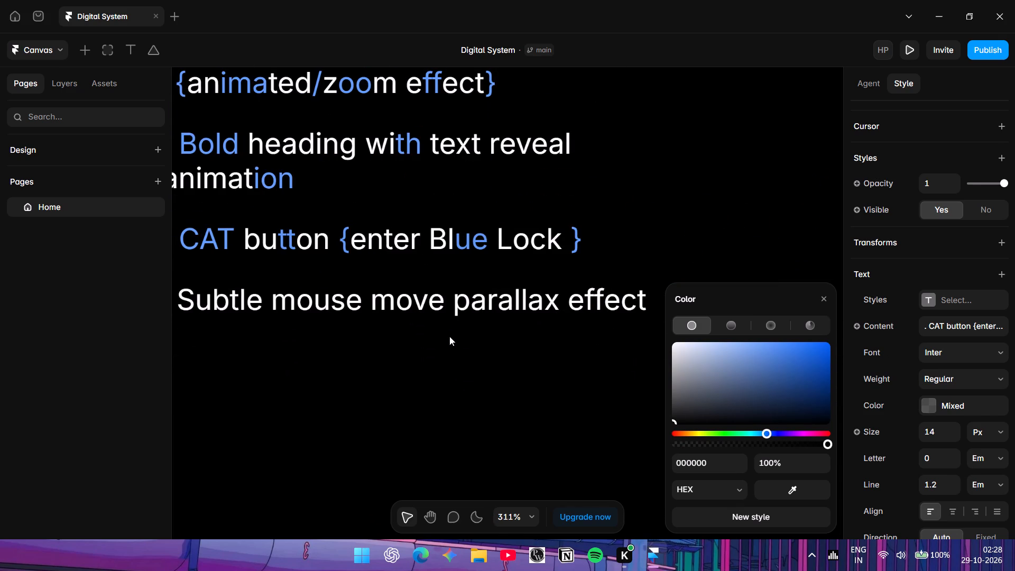
scroll(449, 336, left, 1)
scroll(449, 336, right, 1)
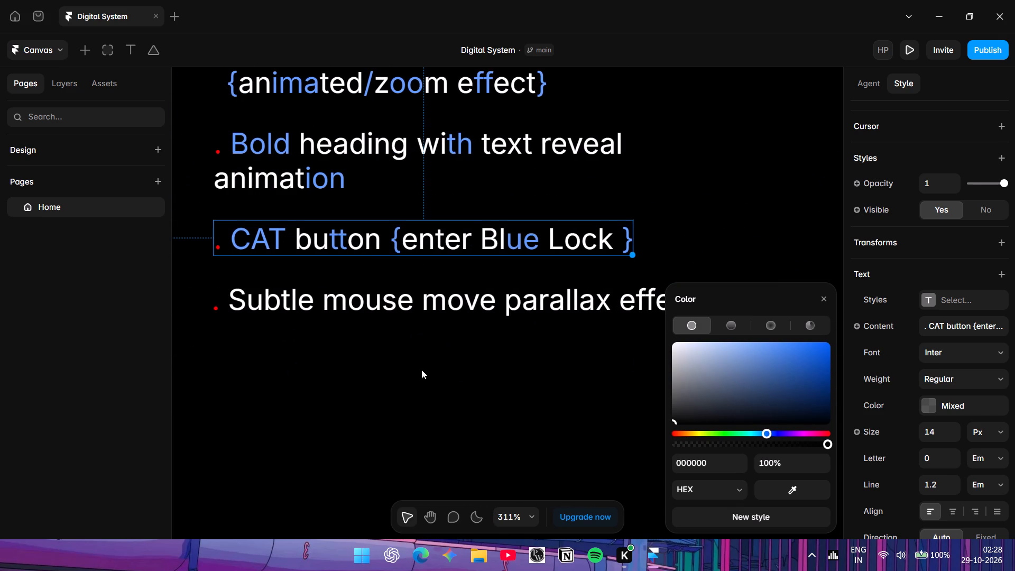
scroll(497, 375, down, 1)
click(509, 398)
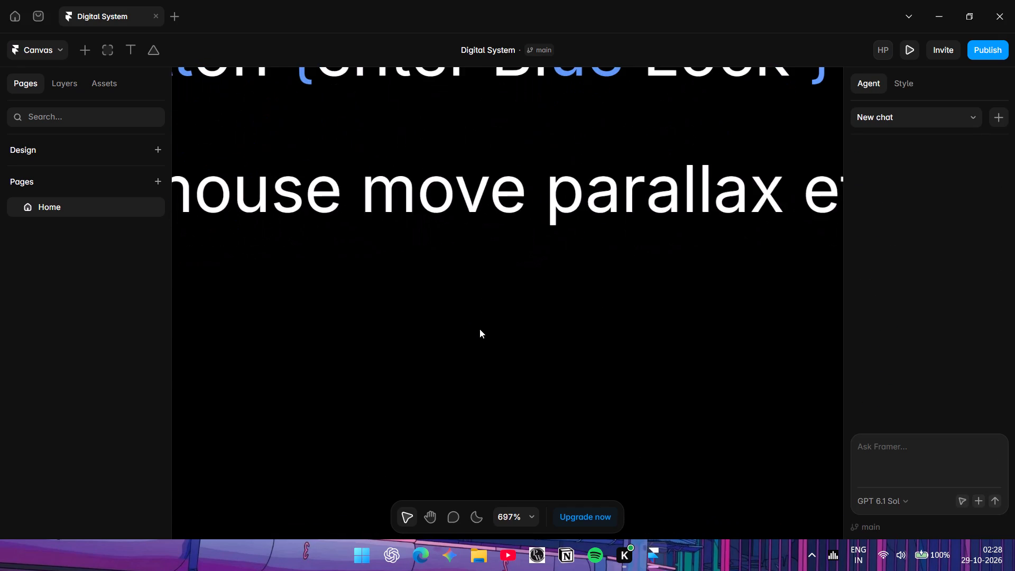
scroll(343, 195, right, 1)
click(362, 207)
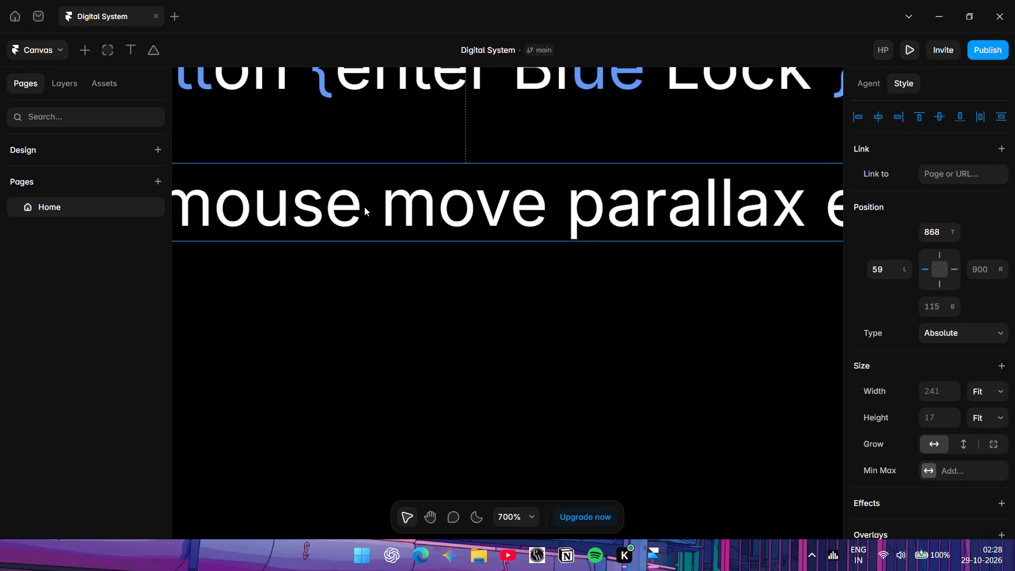
double_click(364, 207)
double_click(363, 203)
drag(363, 203, 318, 200)
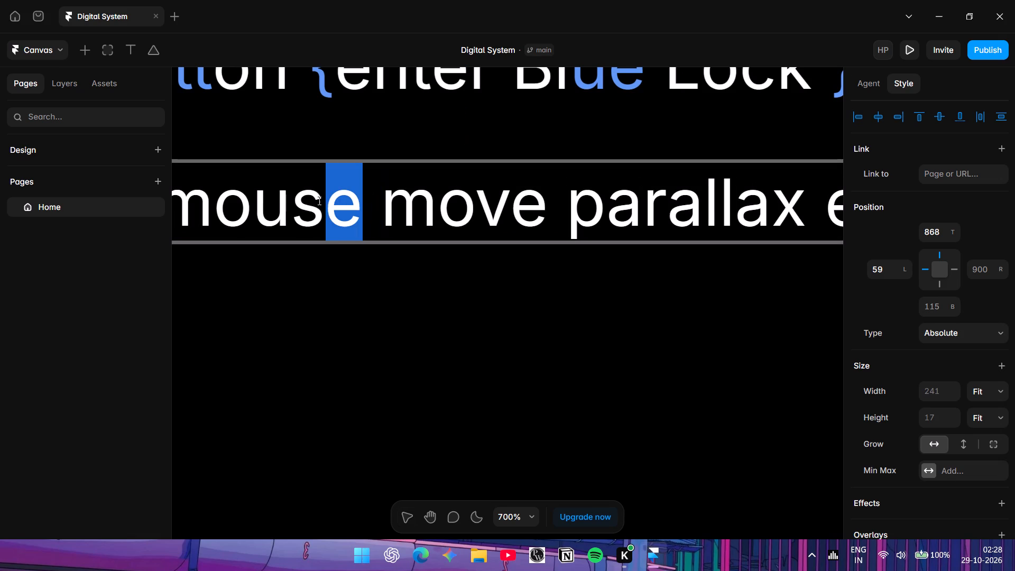
drag(318, 200, 284, 197)
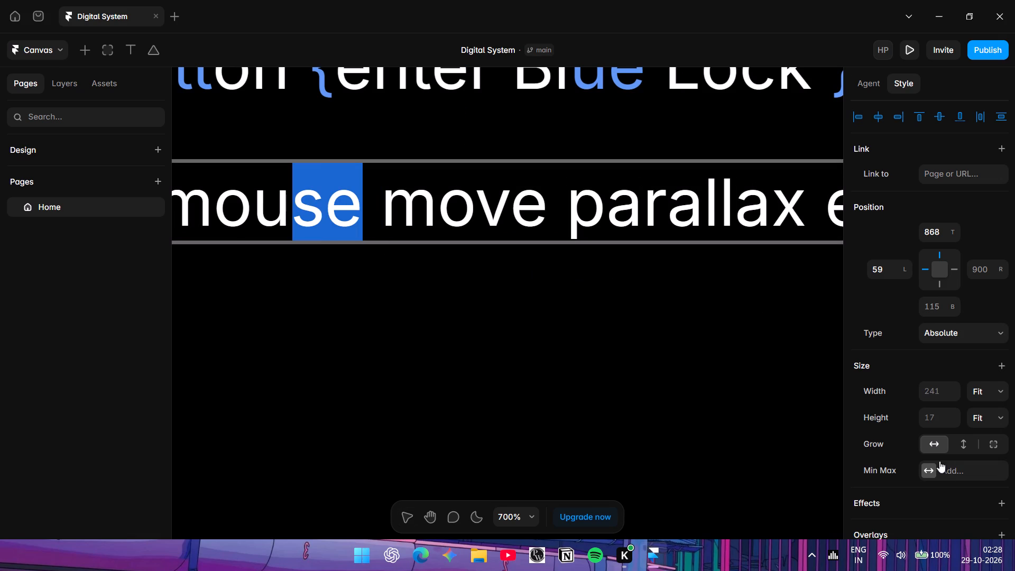
scroll(933, 431, down, 3)
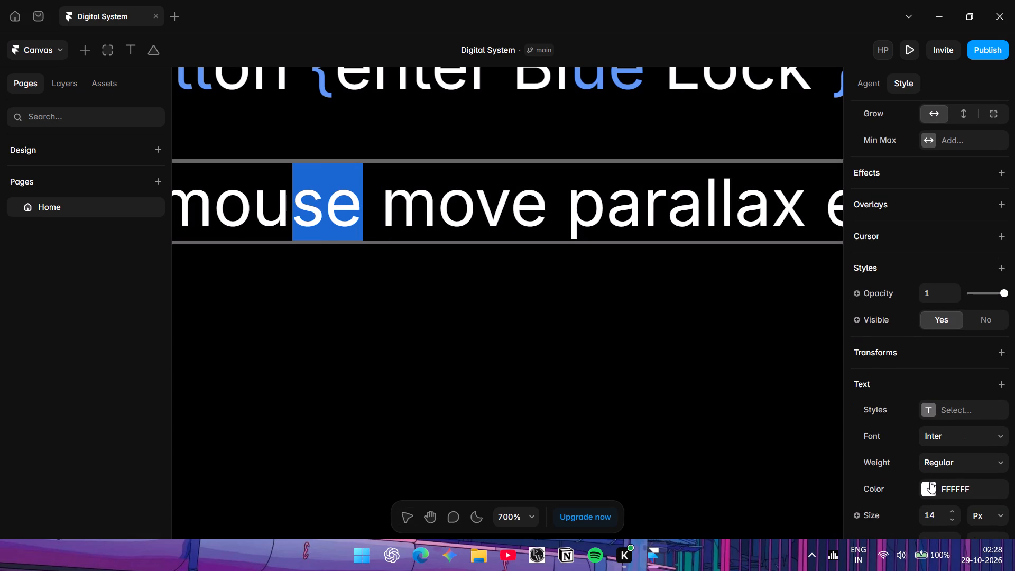
click(930, 482)
drag(930, 482, 911, 480)
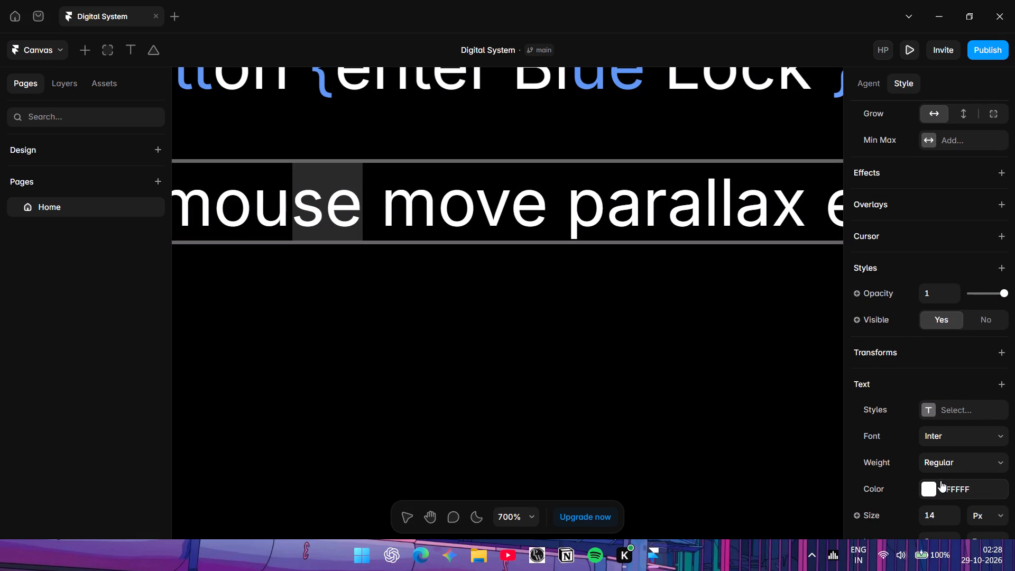
click(945, 481)
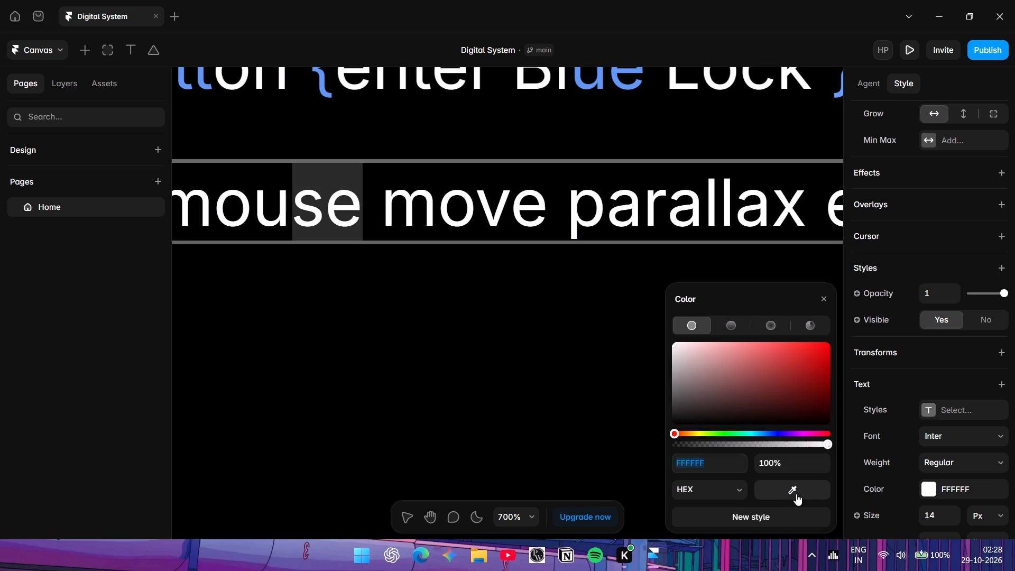
drag(796, 494, 596, 76)
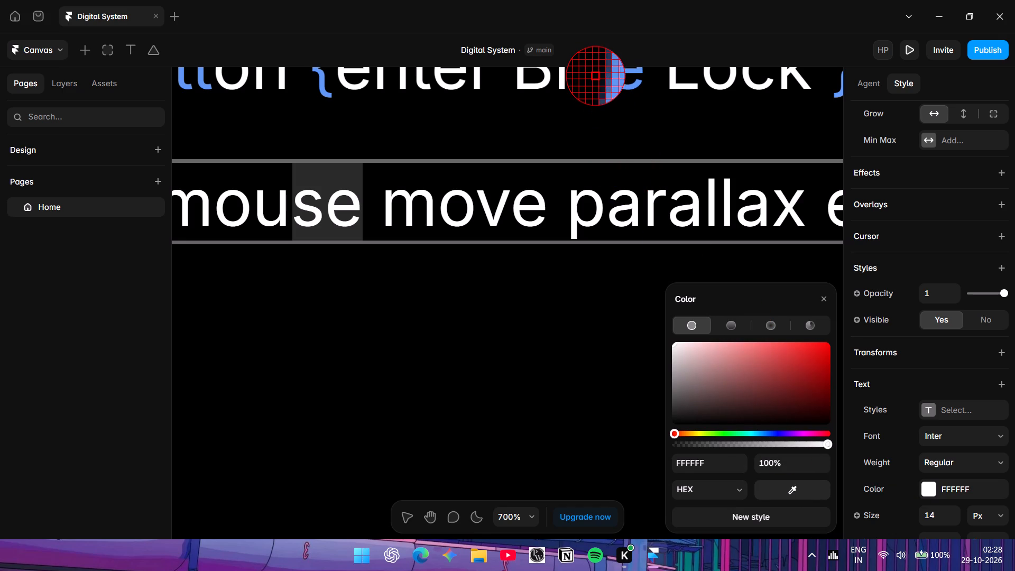
drag(596, 76, 596, 81)
scroll(392, 252, down, 1)
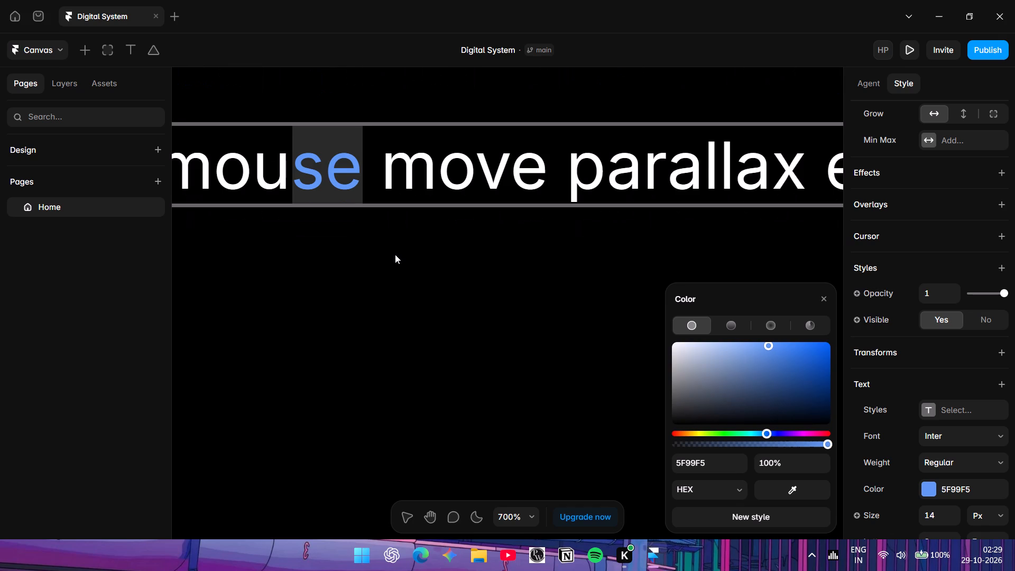
click(404, 277)
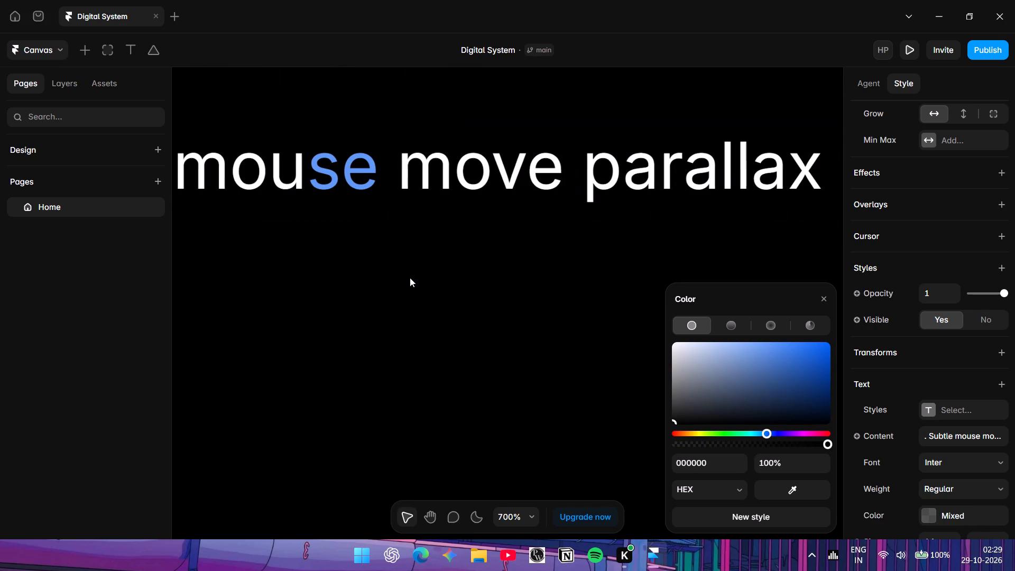
Recolor the letters "allax" of "parallax" in the parallax effect line with the blue sampled from the "se" of "mouse".
scroll(456, 299, right, 2)
scroll(604, 324, left, 1)
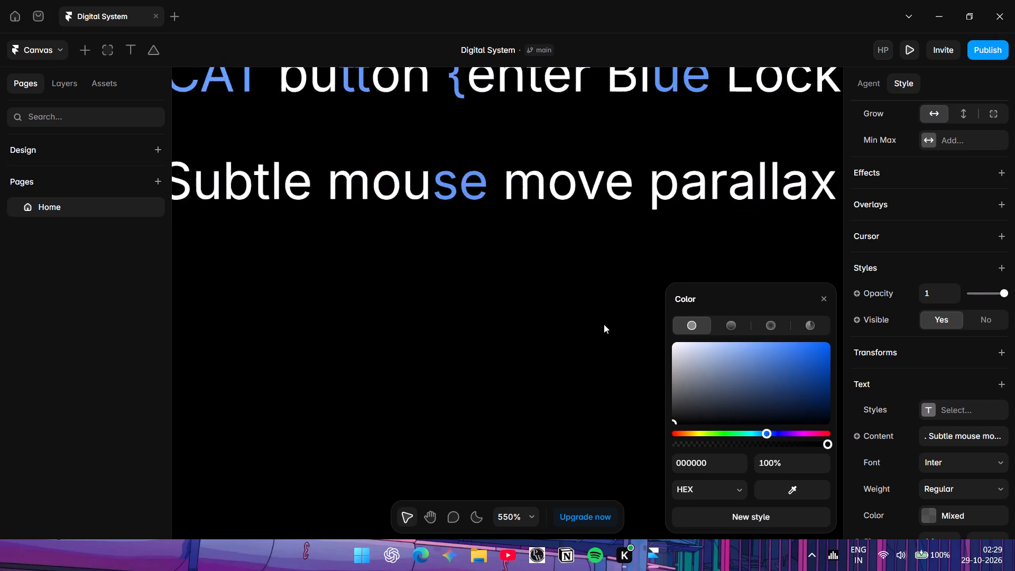
scroll(604, 324, left, 1)
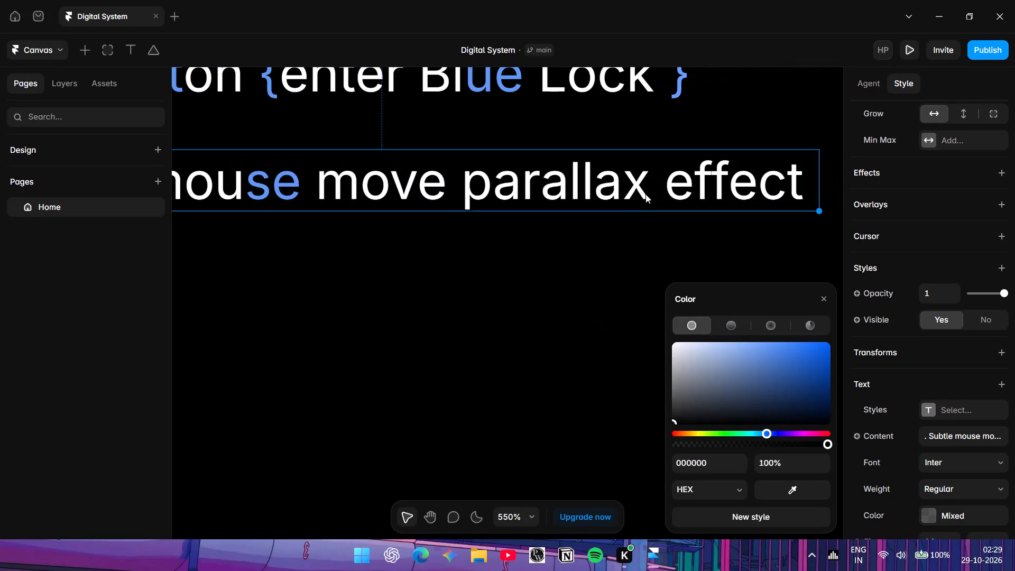
double_click(648, 182)
drag(648, 182, 543, 185)
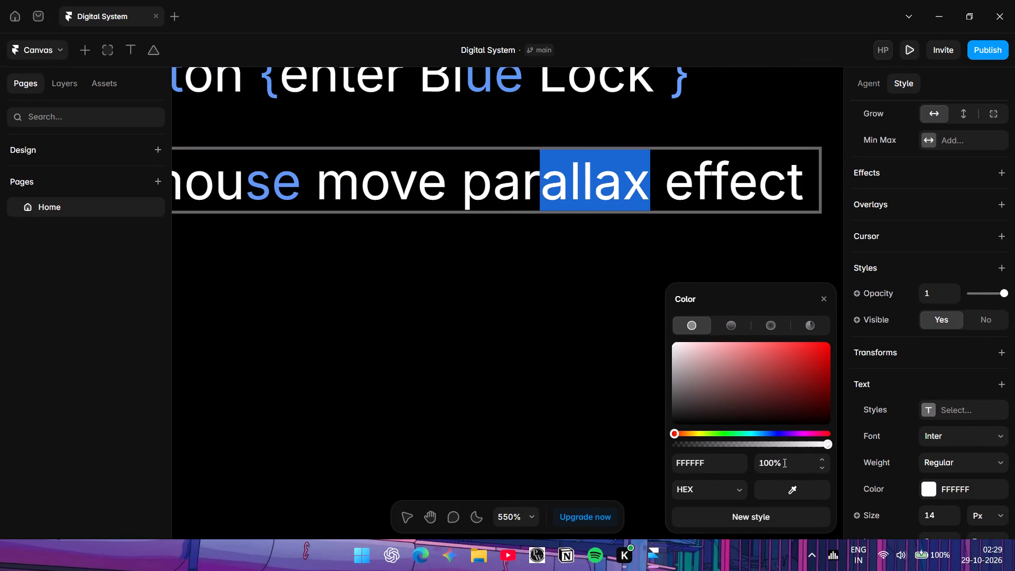
drag(783, 495, 276, 180)
click(426, 369)
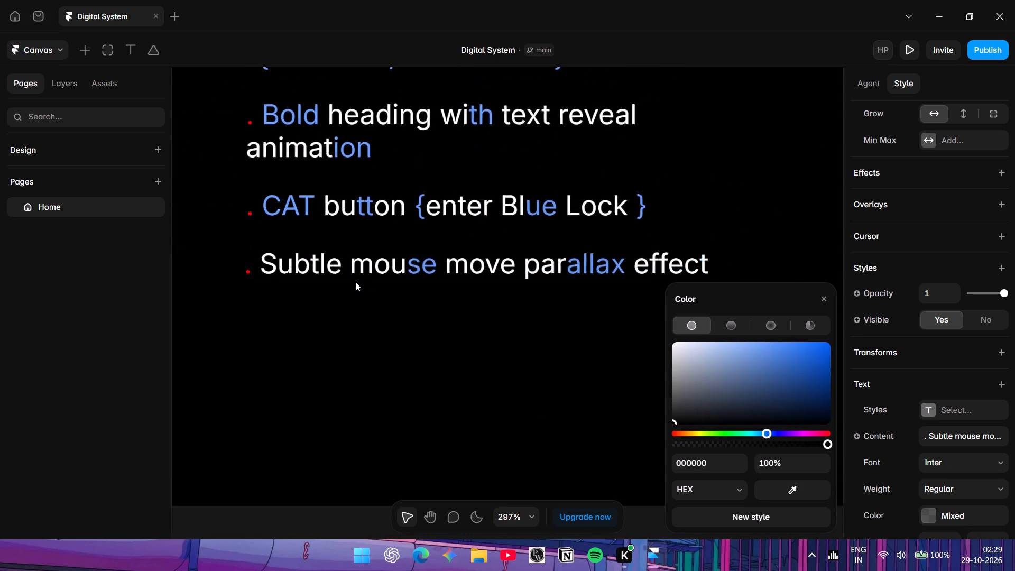
Recolor the letters "tle" of "Subtle" in the parallax effect line with the blue 5F99F5 sampled from the "se" of "mouse".
scroll(357, 285, right, 1)
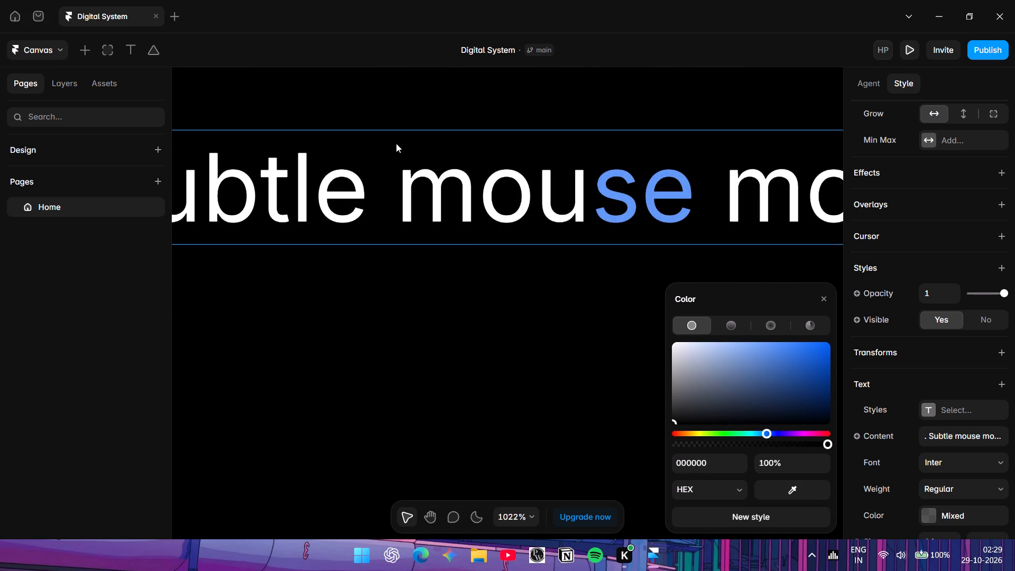
double_click(370, 187)
double_click(388, 170)
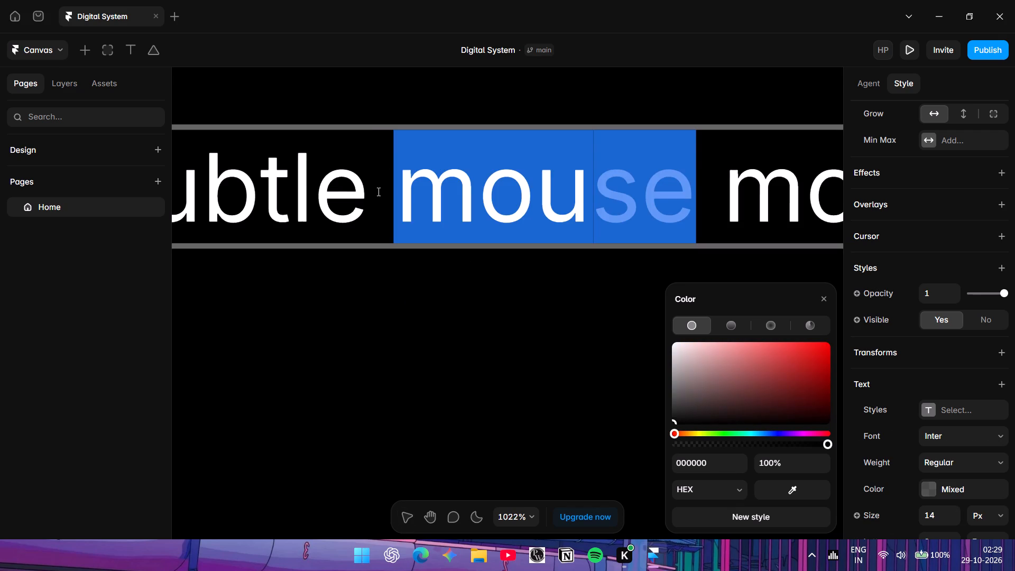
click(377, 191)
click(375, 190)
click(380, 178)
drag(383, 175, 335, 170)
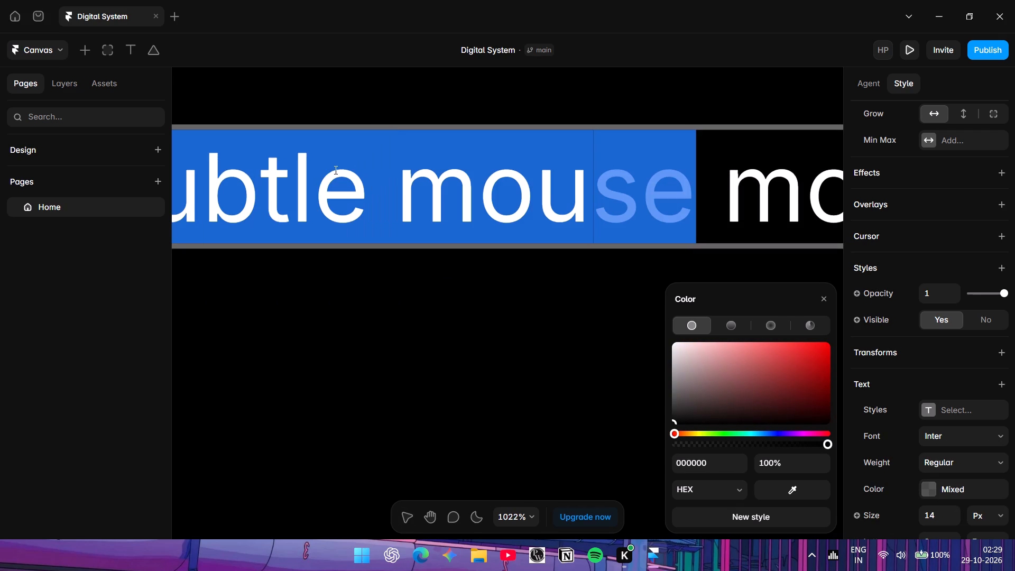
drag(335, 170, 333, 169)
drag(356, 301, 360, 293)
double_click(389, 170)
click(370, 199)
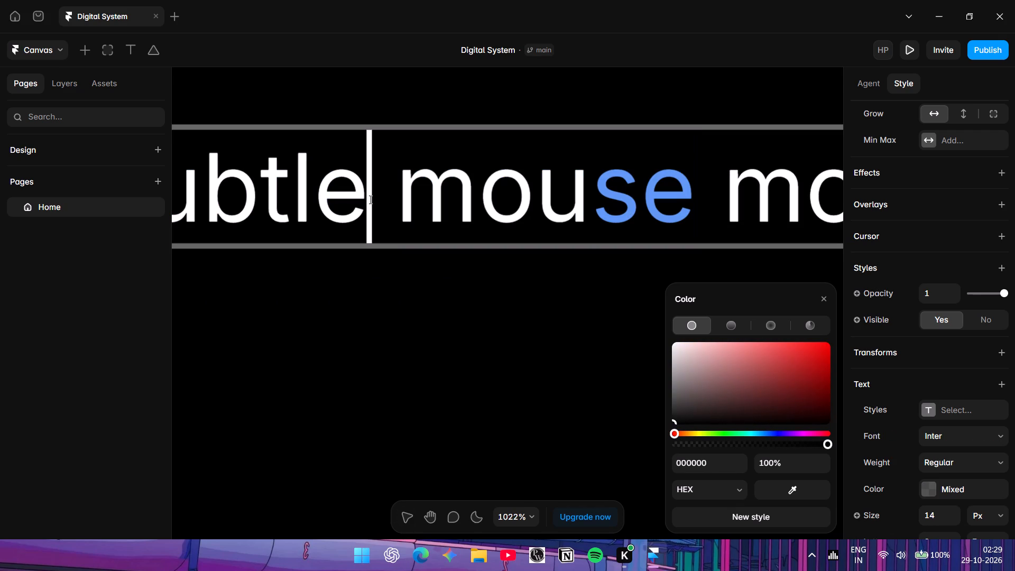
drag(370, 199, 272, 181)
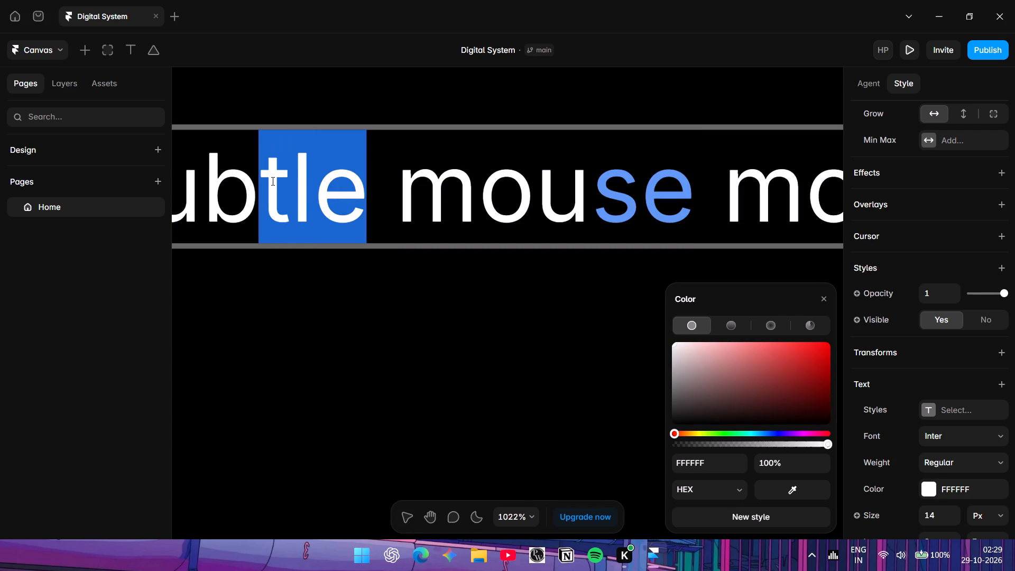
drag(785, 487, 751, 418)
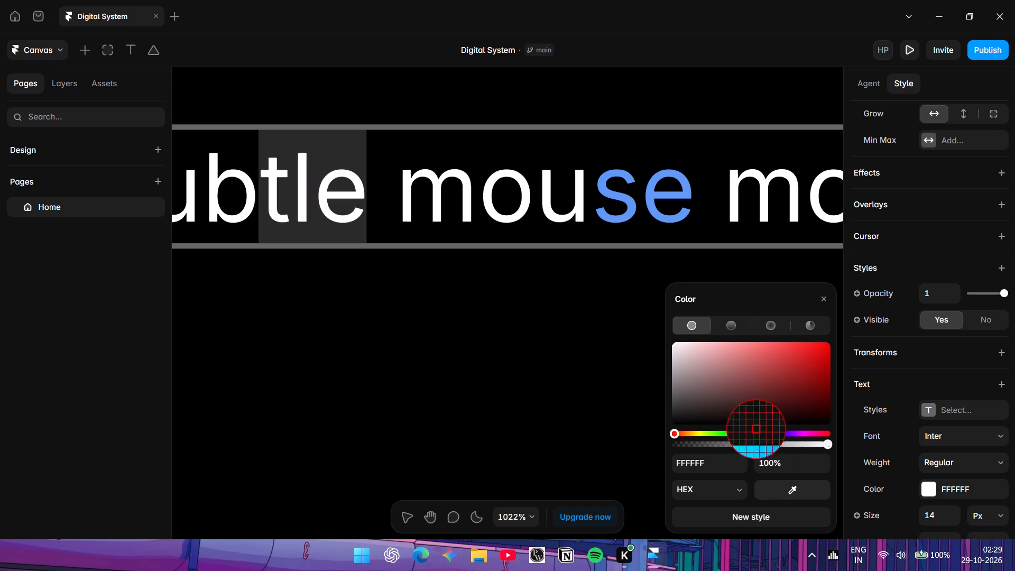
drag(751, 418, 689, 202)
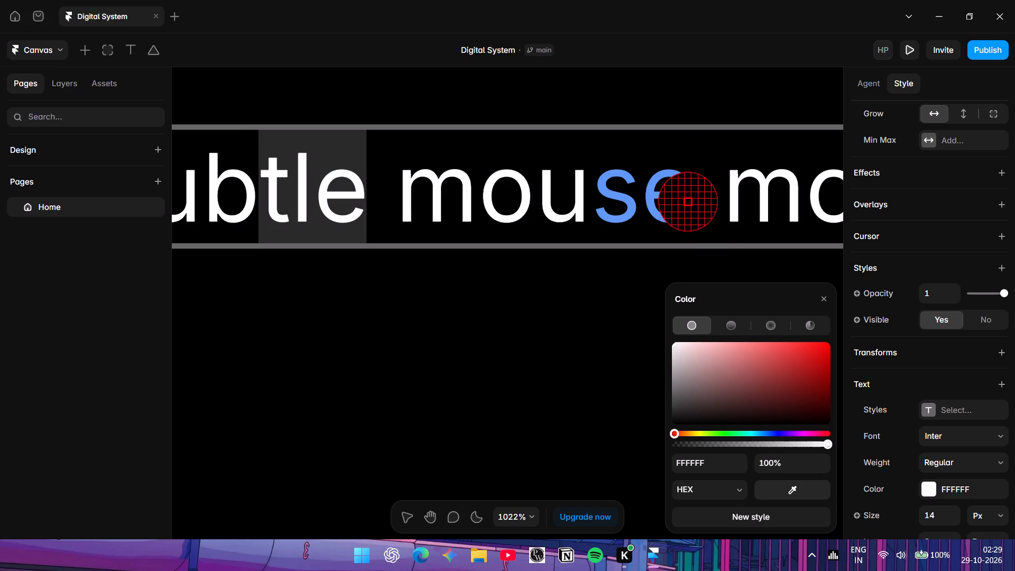
drag(689, 202, 689, 188)
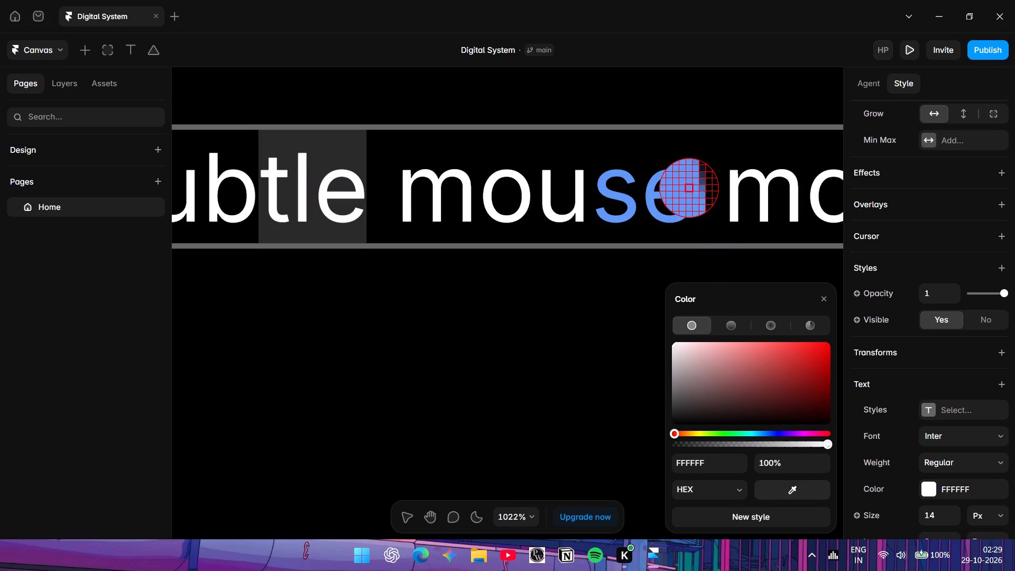
drag(689, 188, 689, 190)
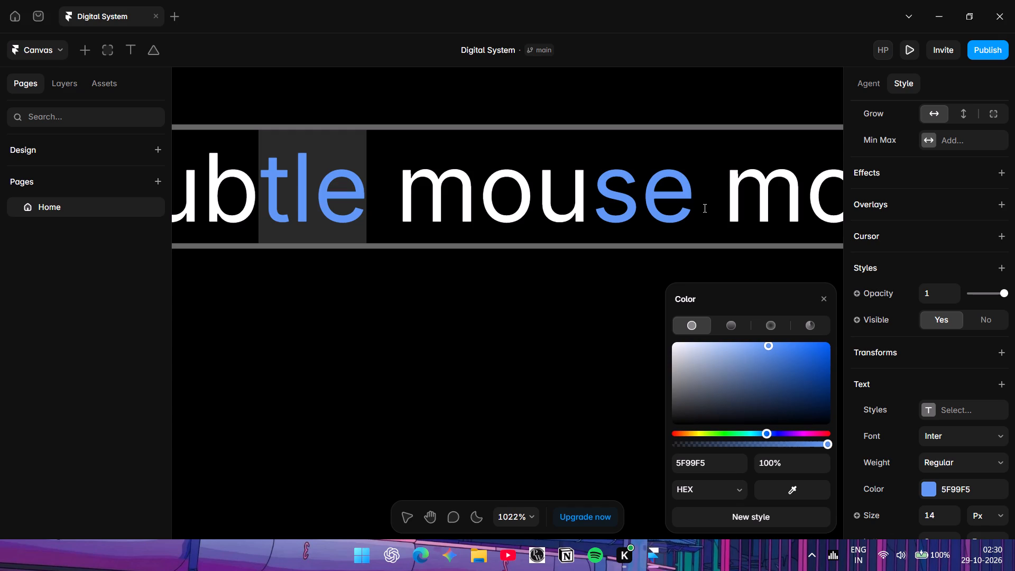
scroll(704, 208, left, 2)
right_click(482, 257)
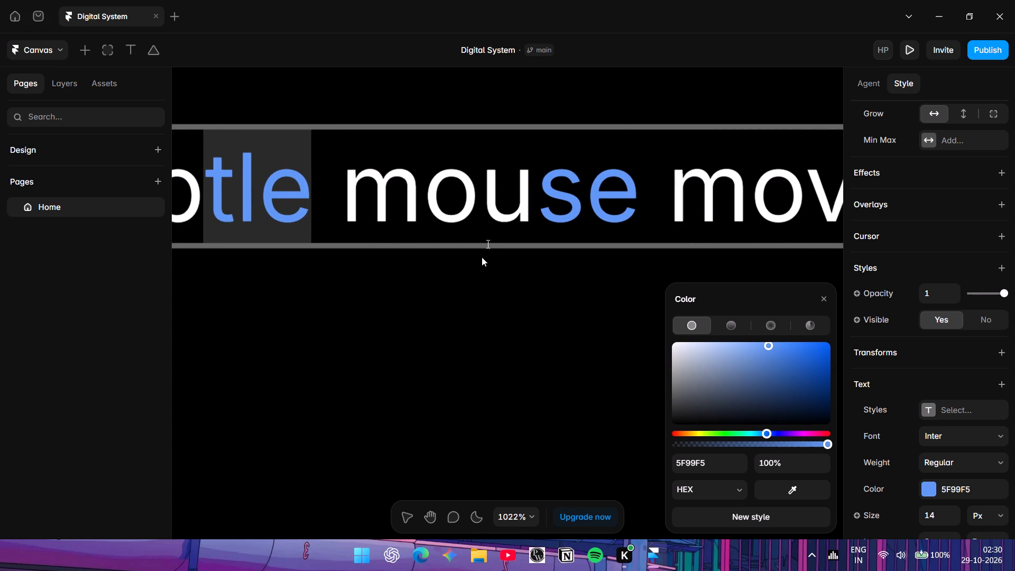
click(412, 283)
click(412, 283)
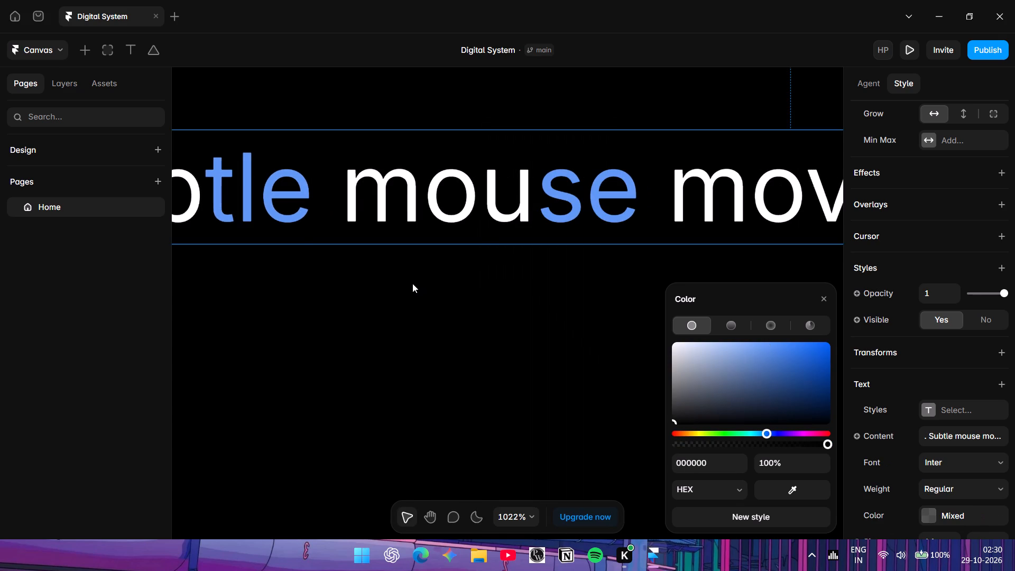
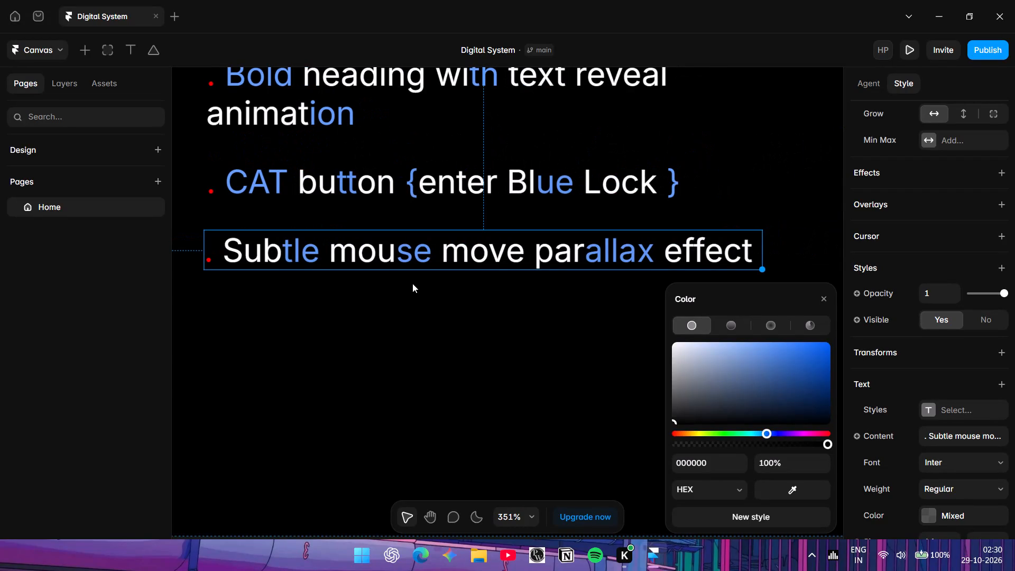
Recolor the letters "ect" of "effect" in the parallax effect line with the blue 5F99F5 sampled from the "allax" of "parallax".
click(776, 242)
double_click(754, 242)
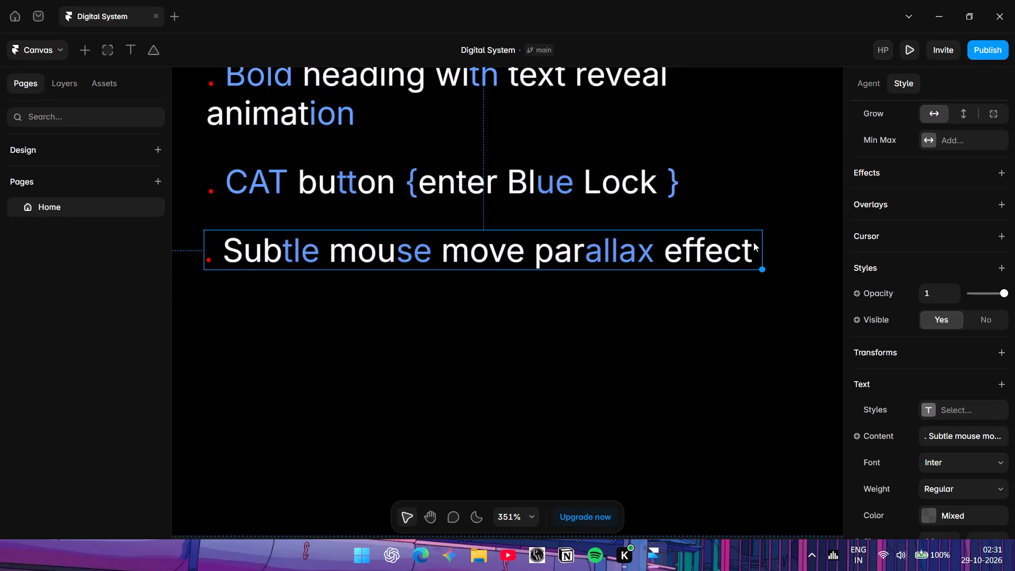
click(749, 242)
click(743, 241)
double_click(753, 248)
drag(753, 250, 710, 261)
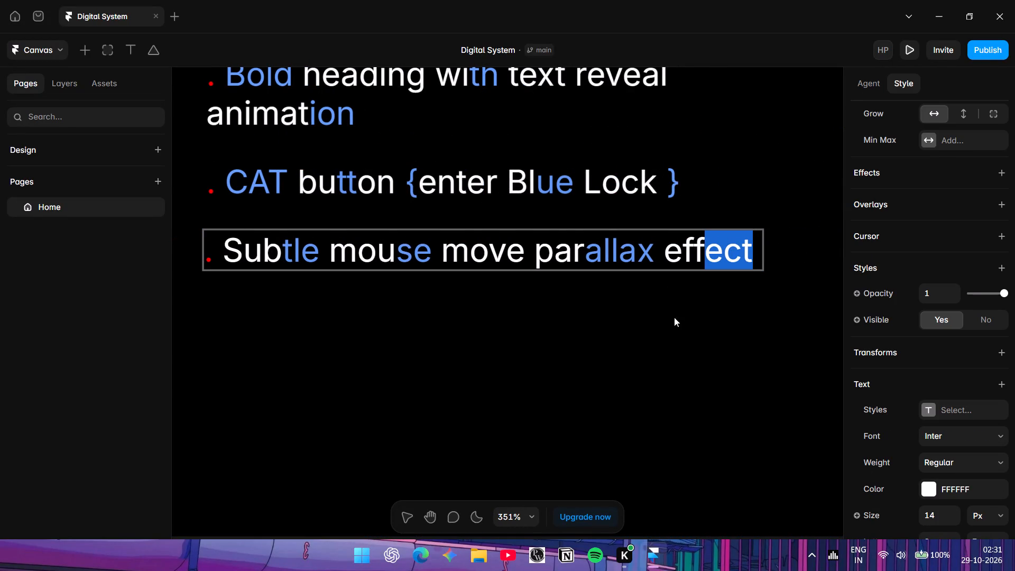
click(927, 491)
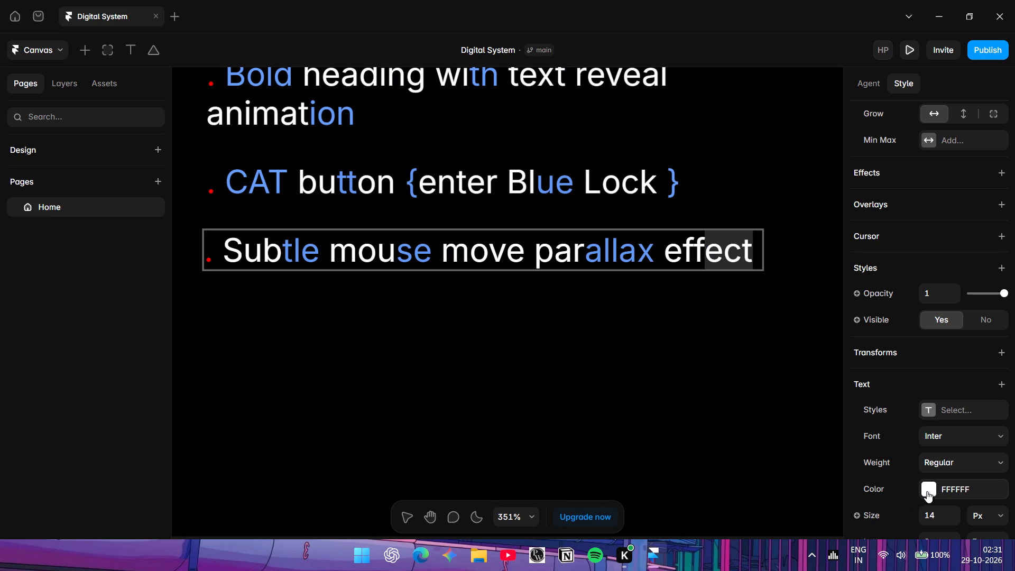
click(792, 487)
drag(792, 487, 640, 250)
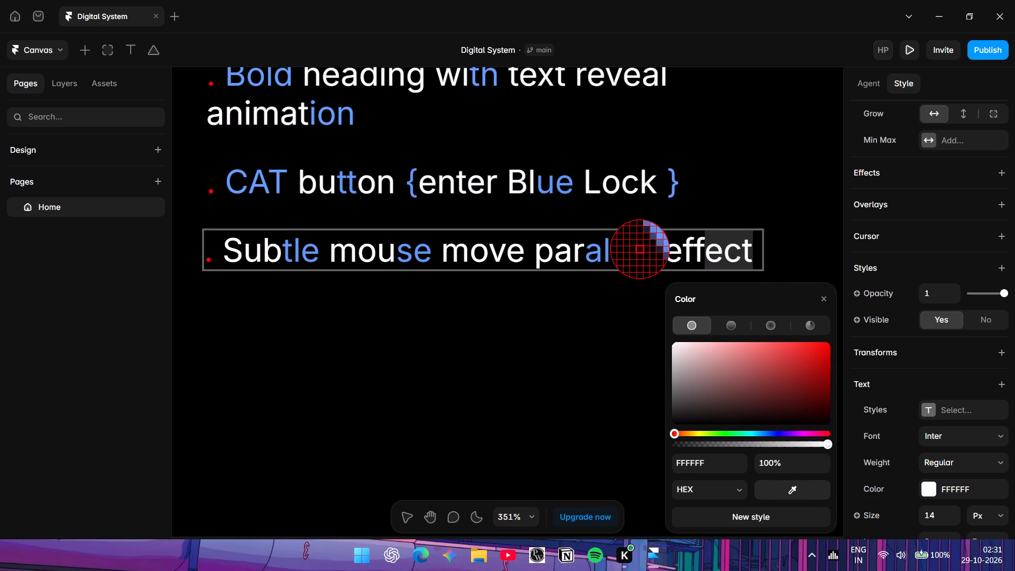
drag(640, 250, 630, 257)
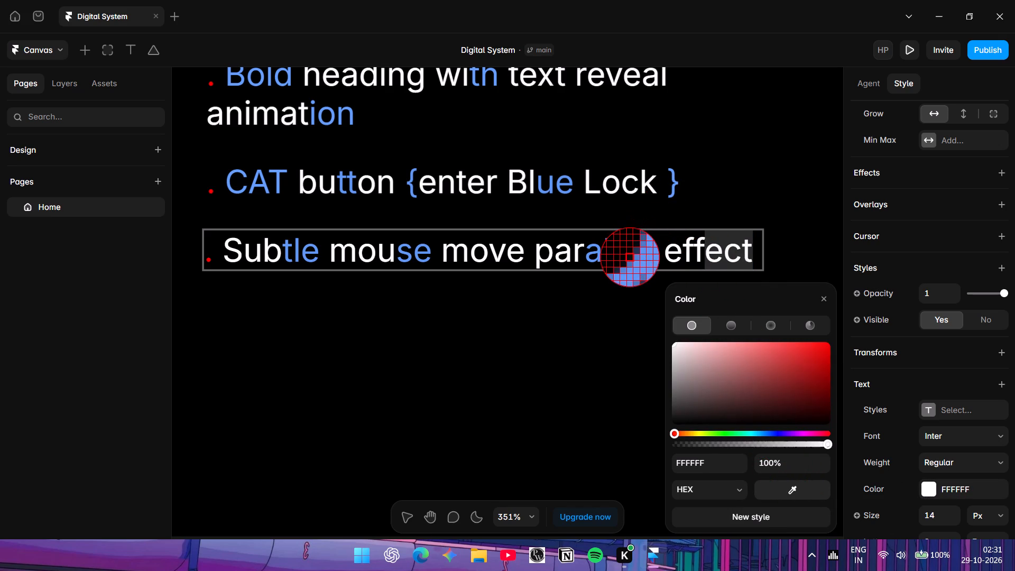
drag(630, 257, 632, 263)
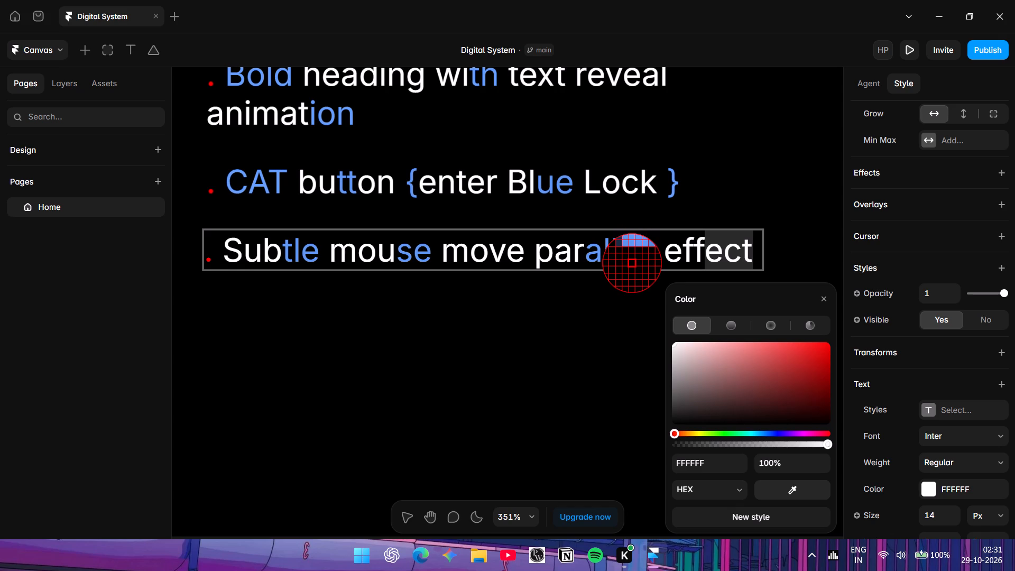
drag(632, 263, 632, 259)
click(621, 311)
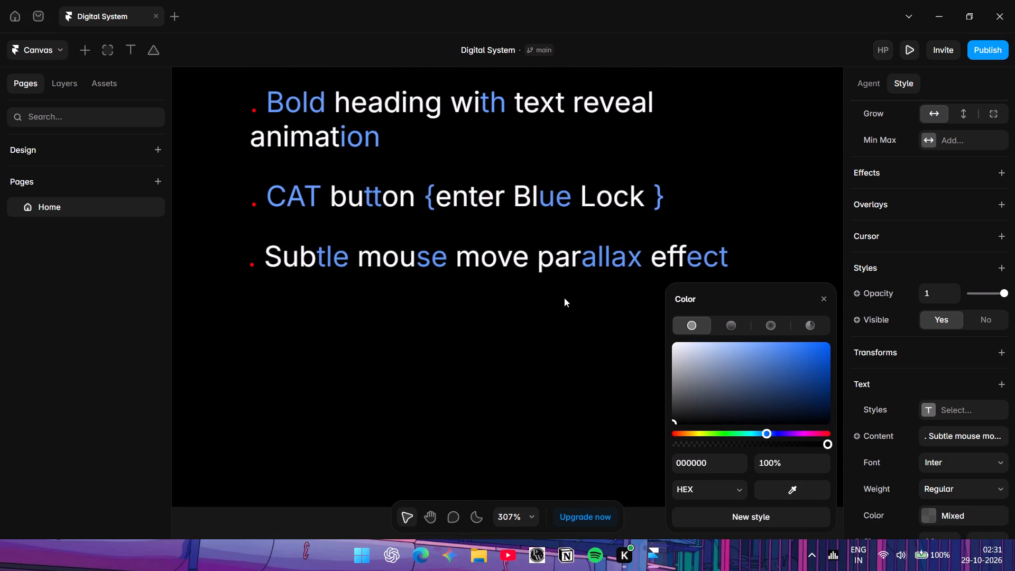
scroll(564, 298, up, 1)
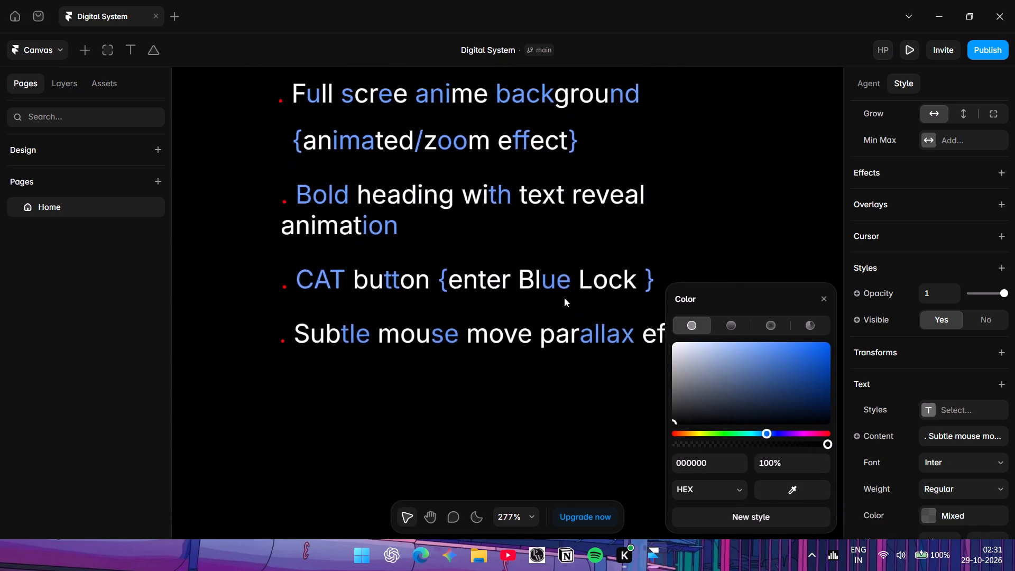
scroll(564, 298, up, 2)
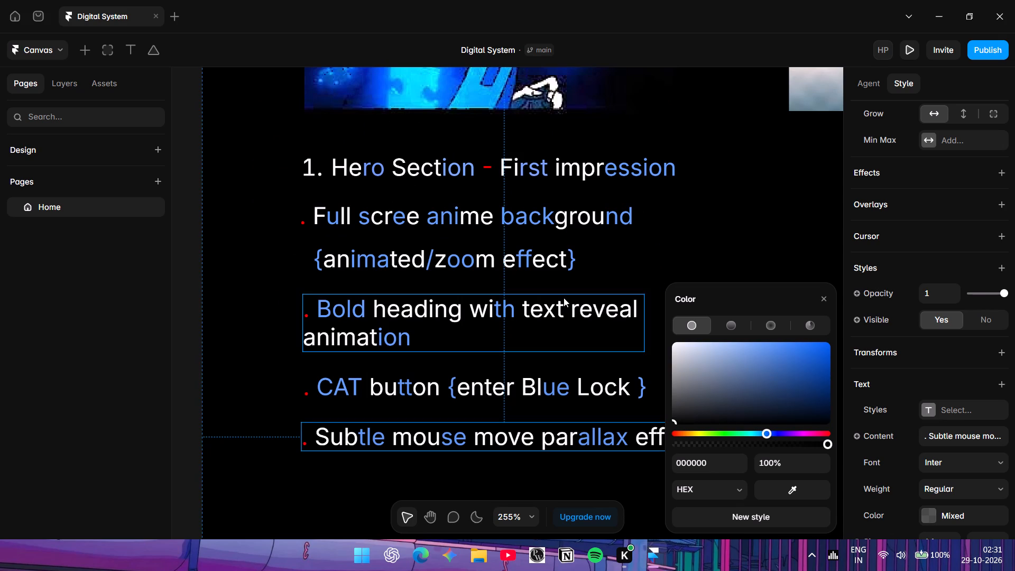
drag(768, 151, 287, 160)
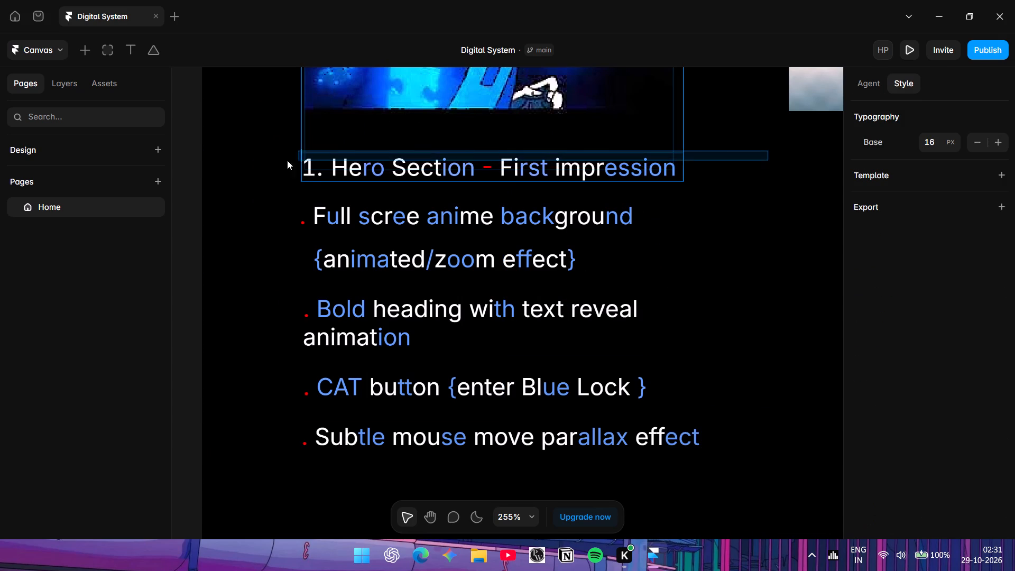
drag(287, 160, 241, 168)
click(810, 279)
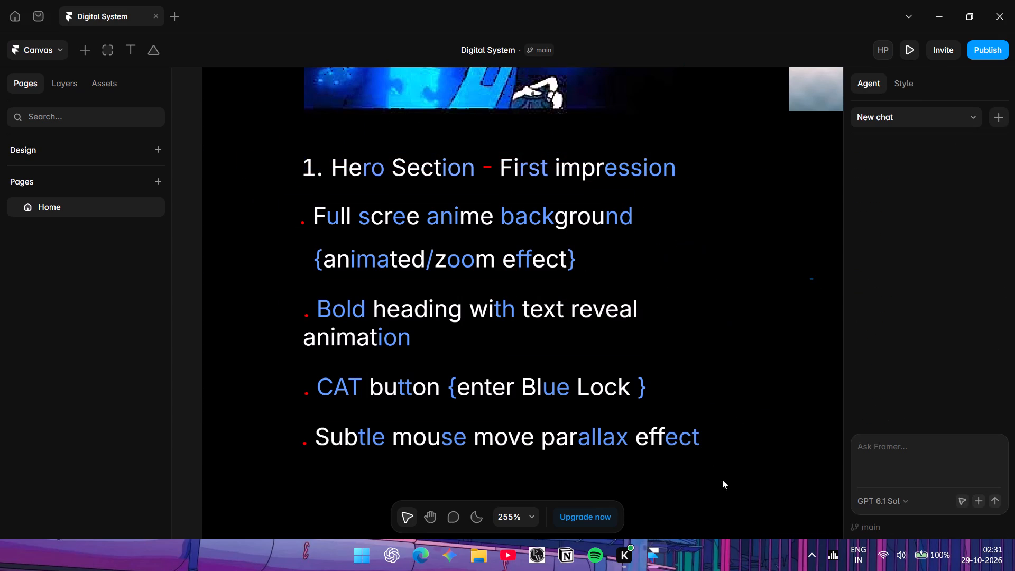
Add a Hover effect with a scale of 0.9 to the "Subtle mouse move parallax effect" line.
scroll(822, 353, down, 2)
drag(743, 410, 346, 343)
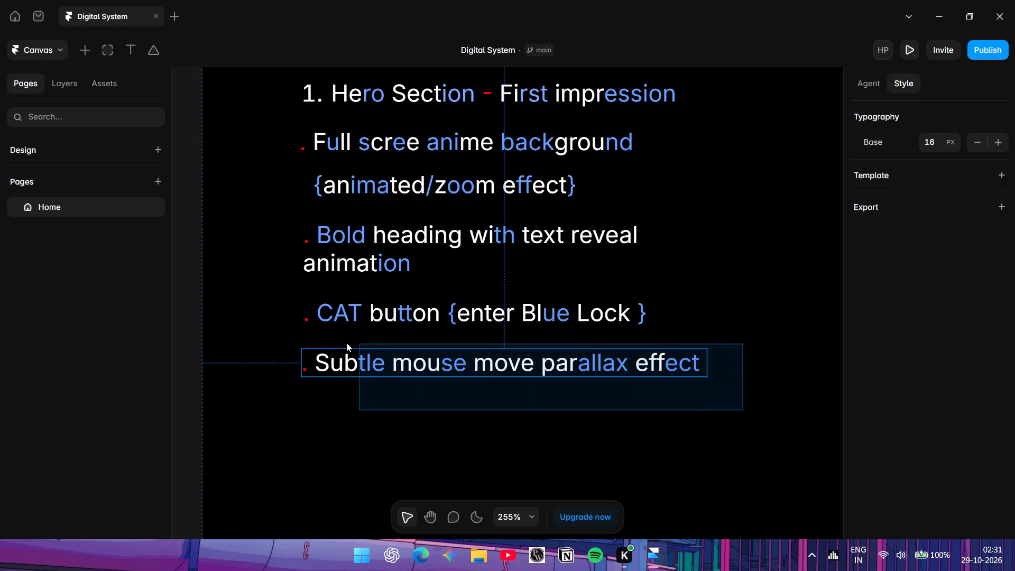
drag(346, 343, 264, 338)
scroll(907, 427, down, 4)
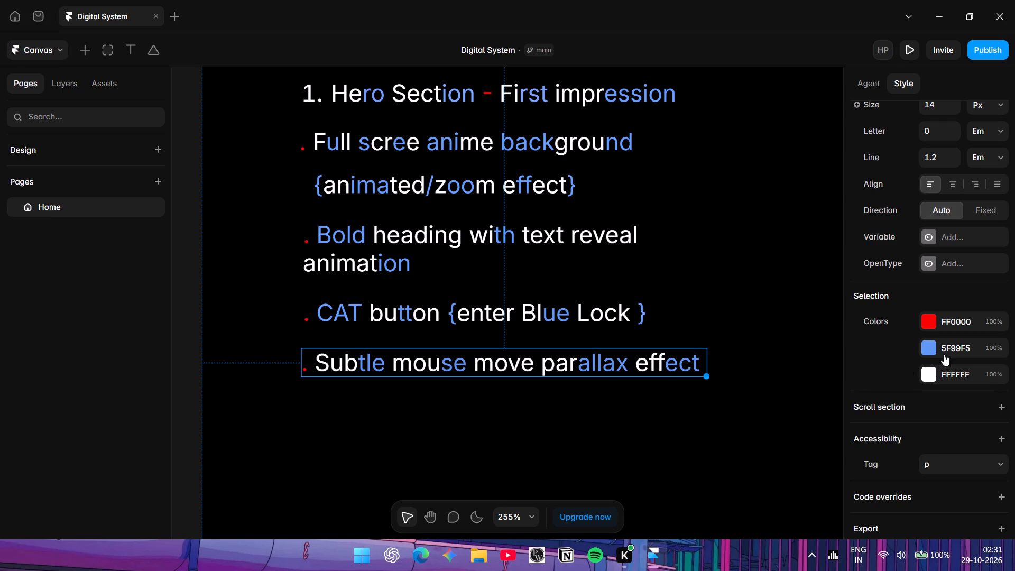
scroll(912, 347, down, 3)
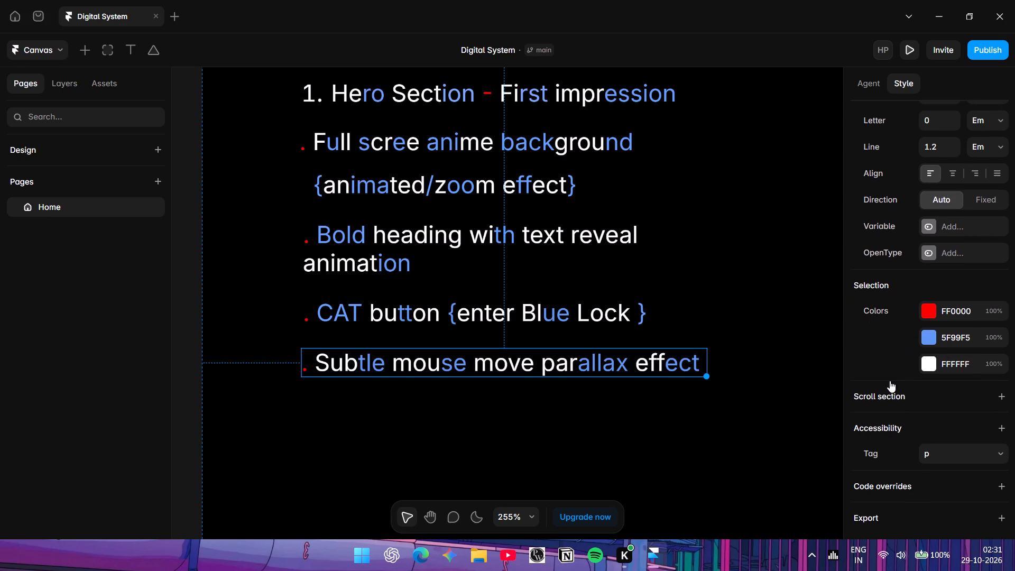
scroll(890, 381, up, 5)
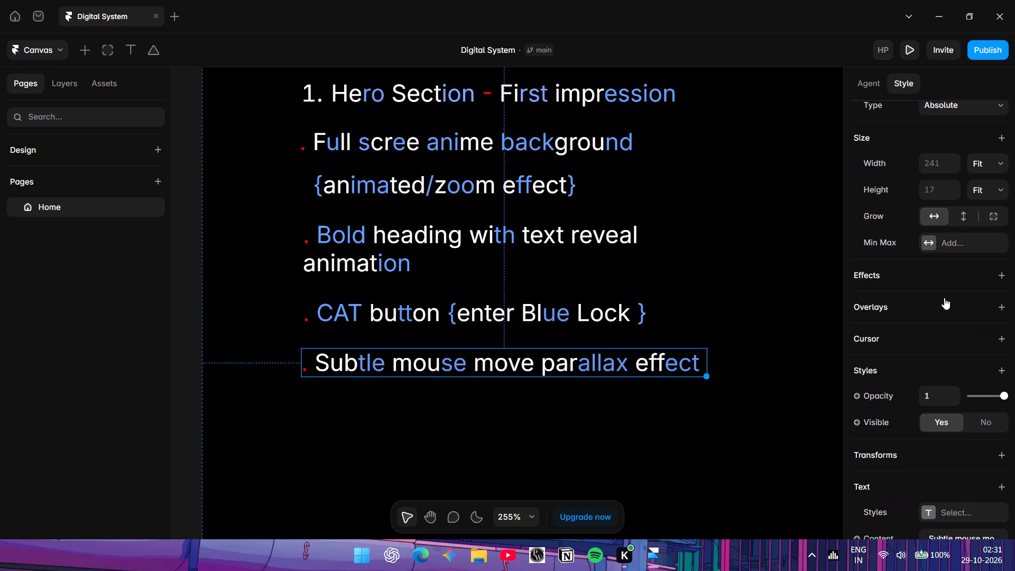
click(996, 278)
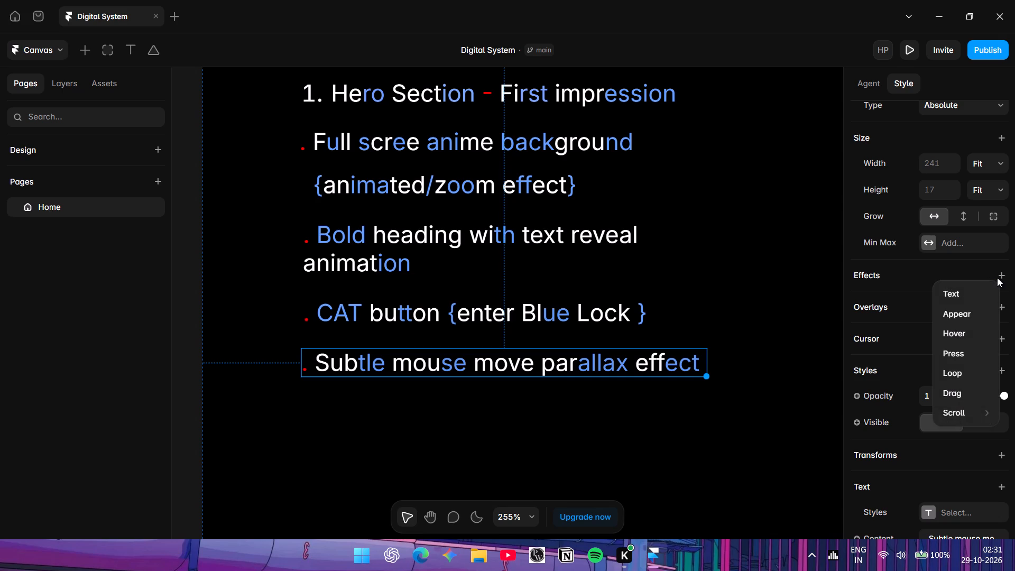
click(971, 327)
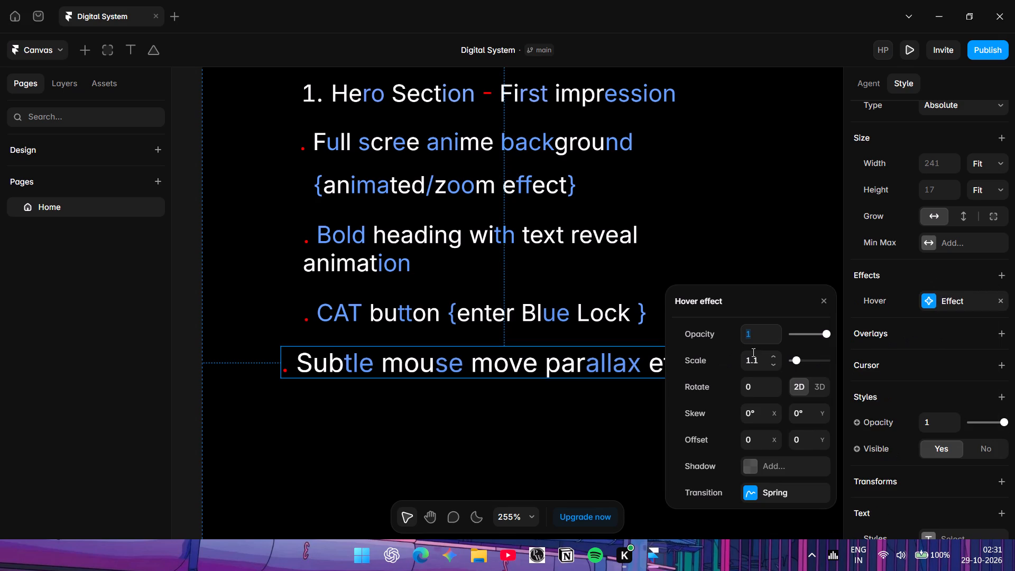
double_click(770, 369)
click(770, 369)
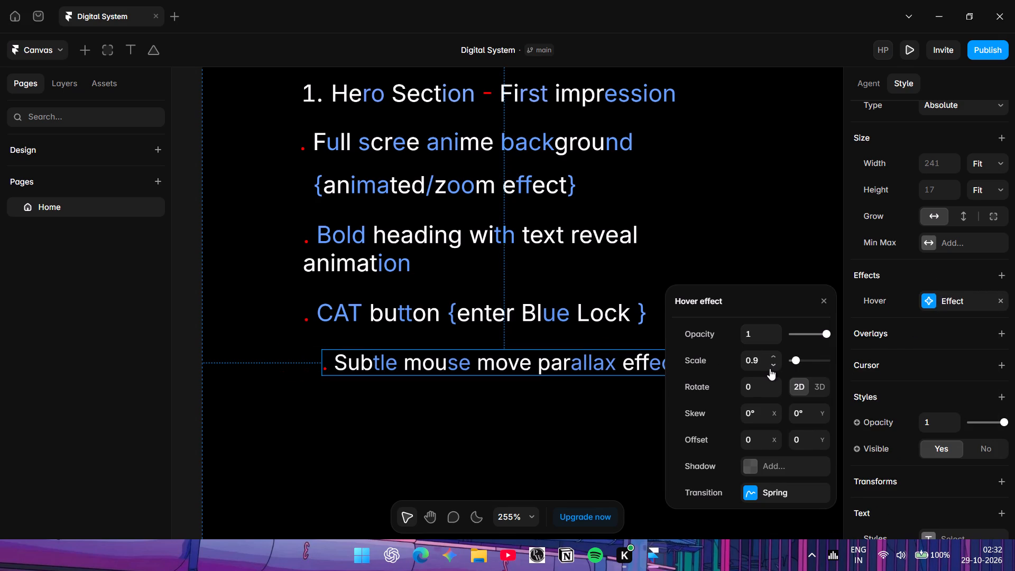
Add an outside box shadow in white FFFFFF at 100% opacity to the parallax effect line's hover effect.
click(743, 469)
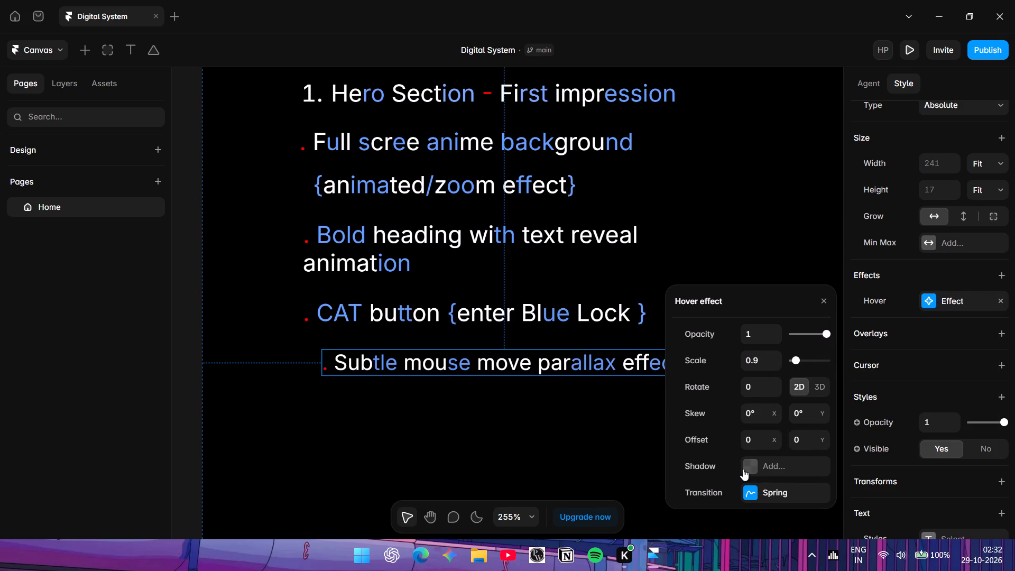
click(743, 469)
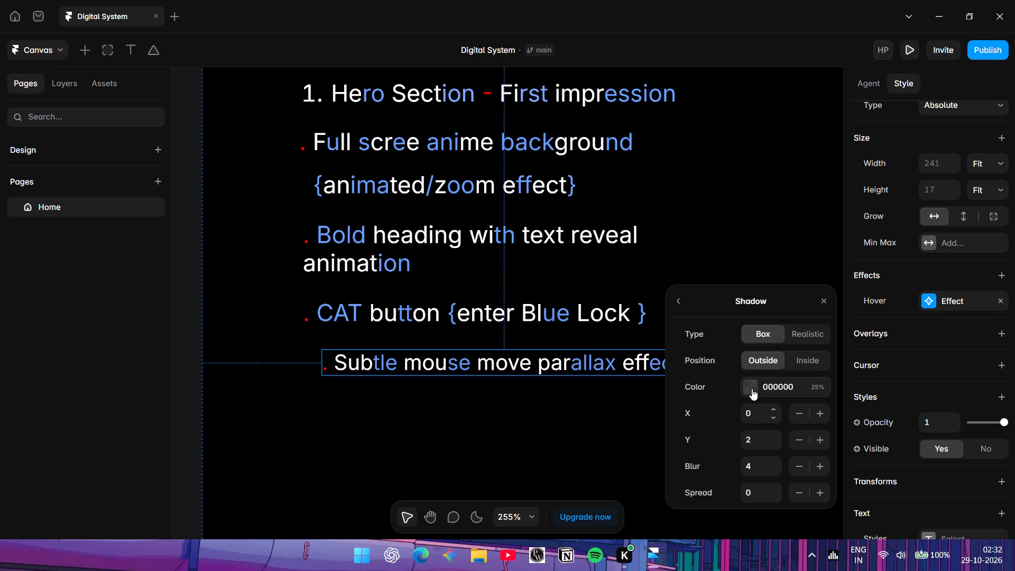
click(752, 389)
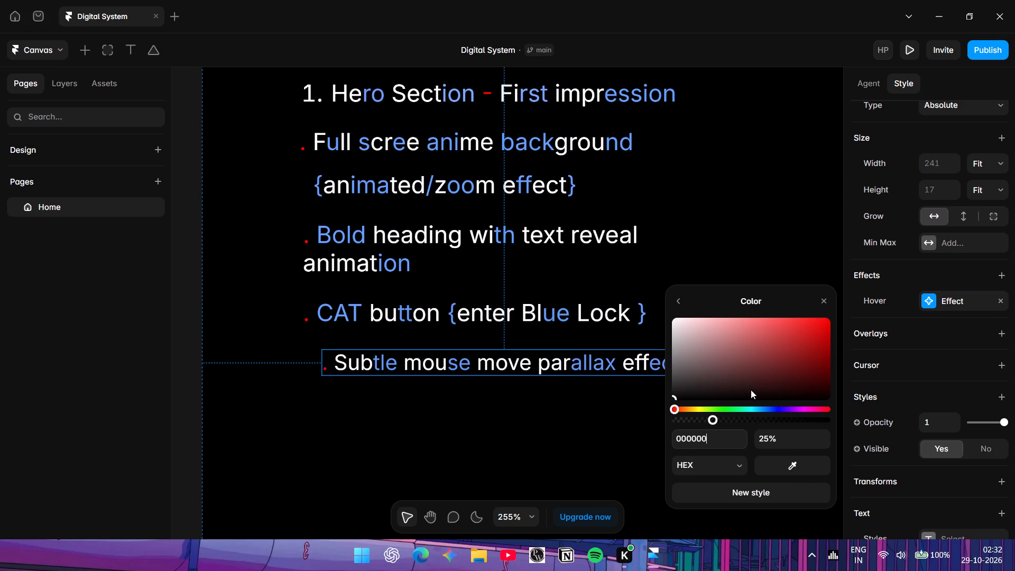
drag(789, 472, 591, 388)
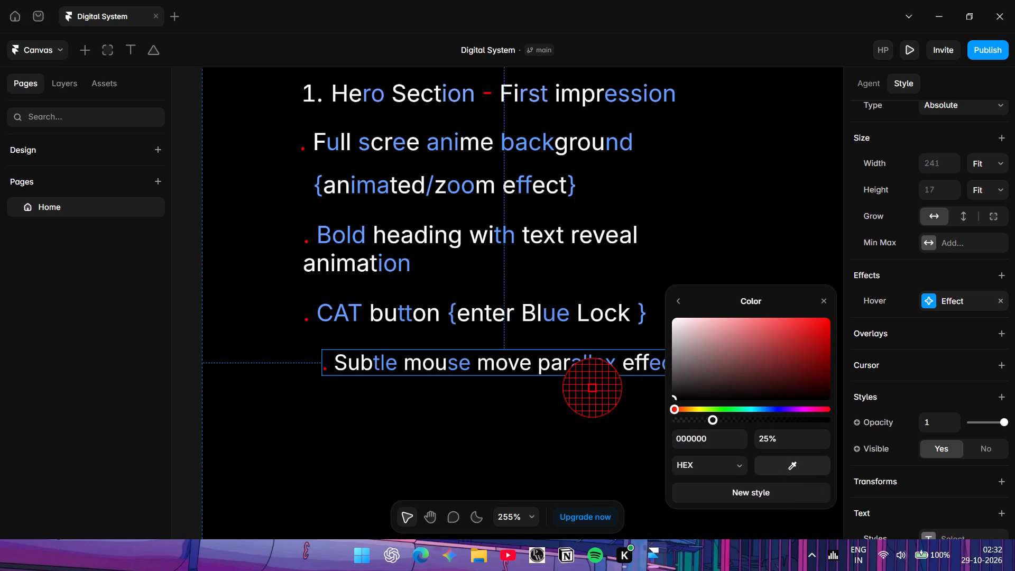
drag(591, 388, 798, 466)
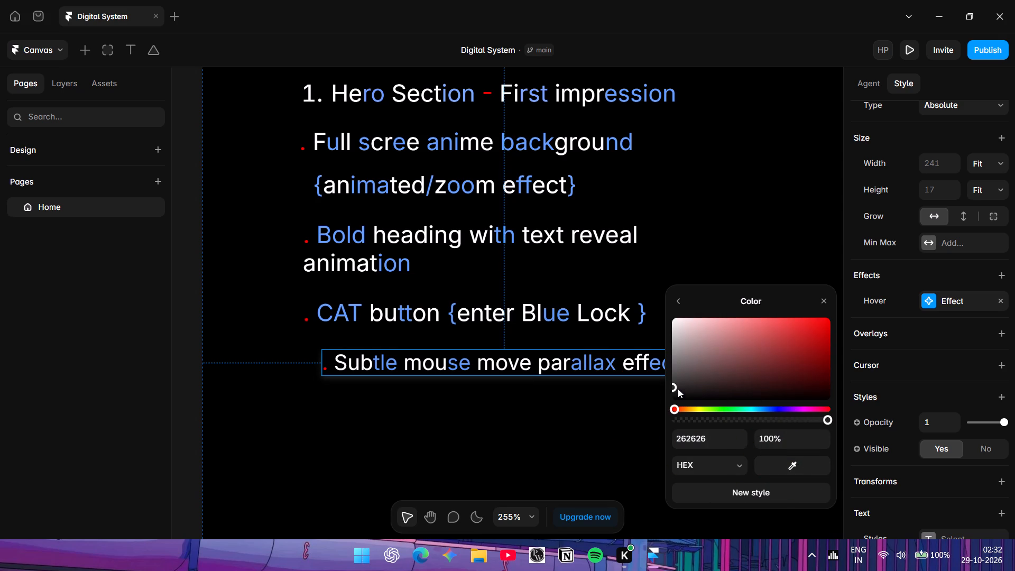
drag(677, 389, 659, 314)
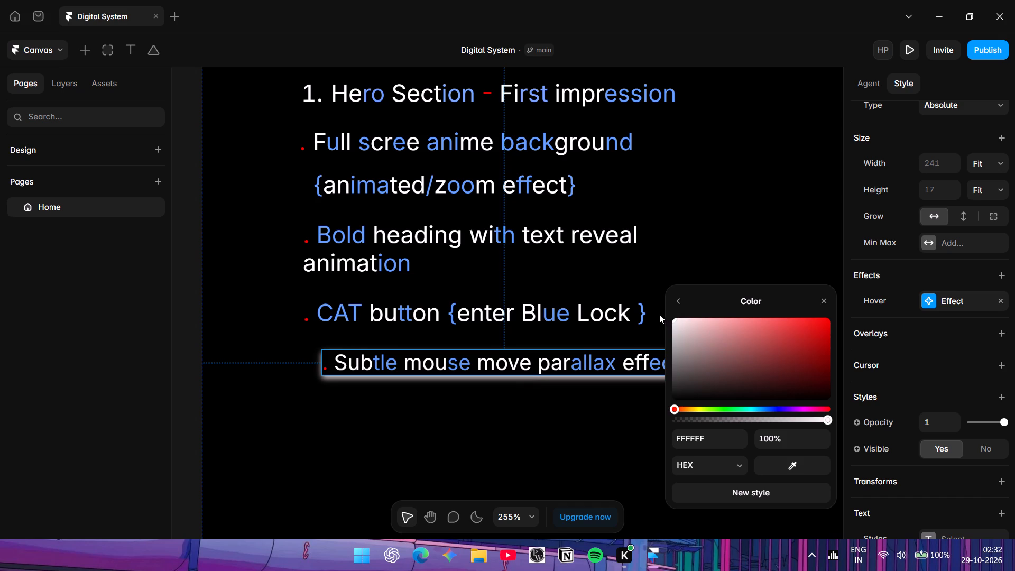
drag(659, 314, 656, 314)
click(494, 402)
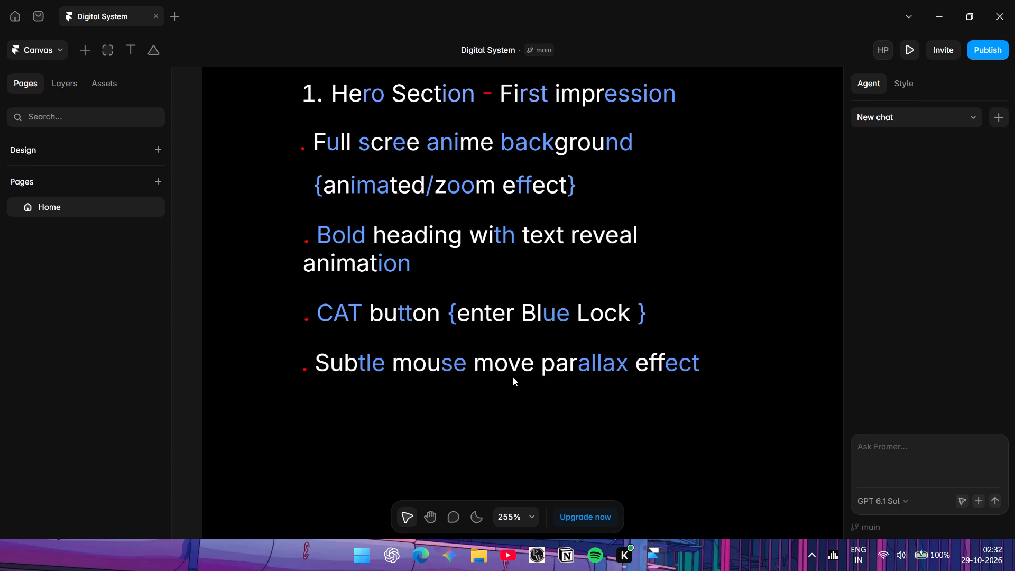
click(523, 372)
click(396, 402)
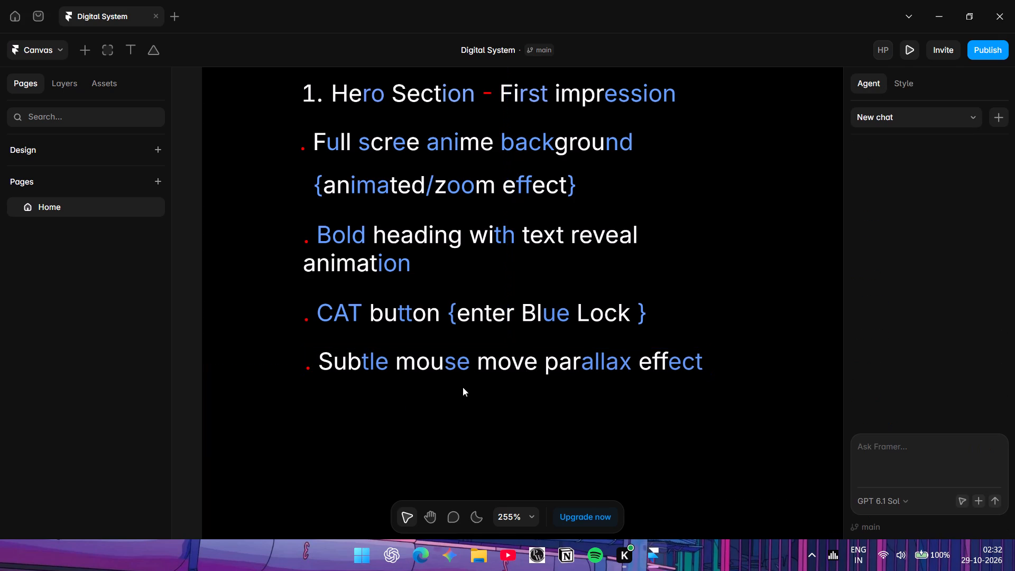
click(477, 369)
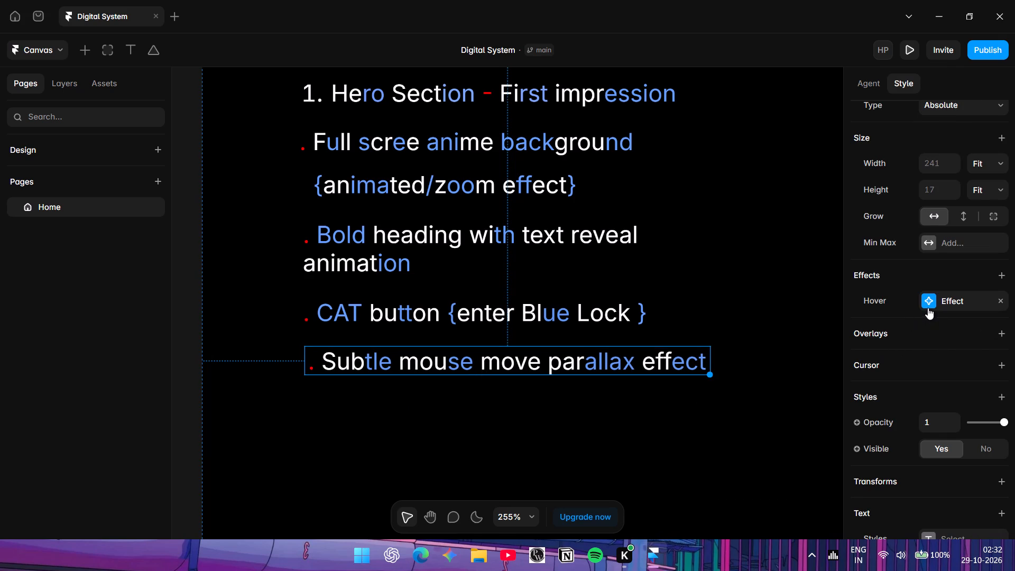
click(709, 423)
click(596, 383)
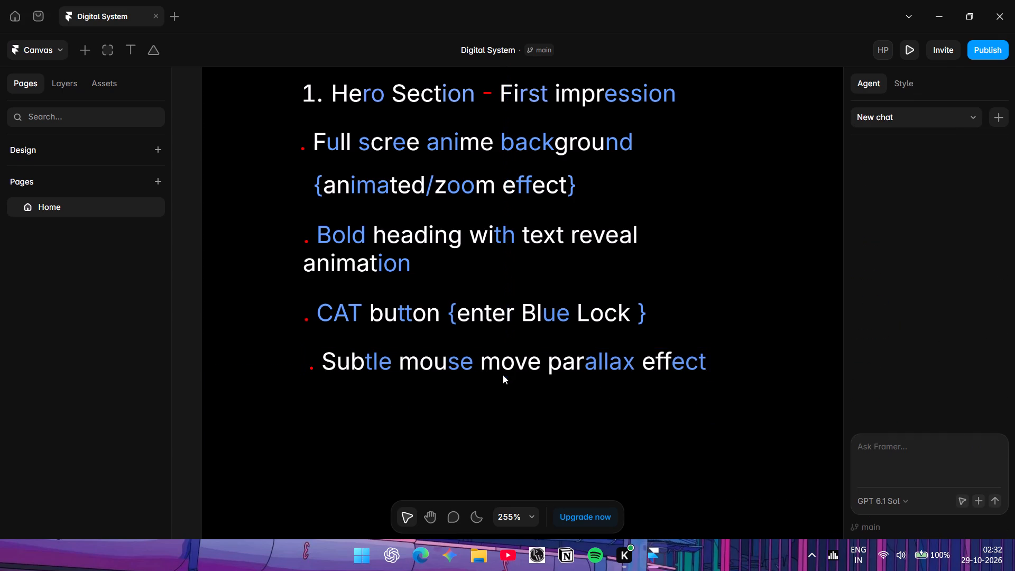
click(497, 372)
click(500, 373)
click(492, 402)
Nudge the "Subtle mouse move parallax effect" line left so its red bullet aligns with the bullets above.
click(485, 372)
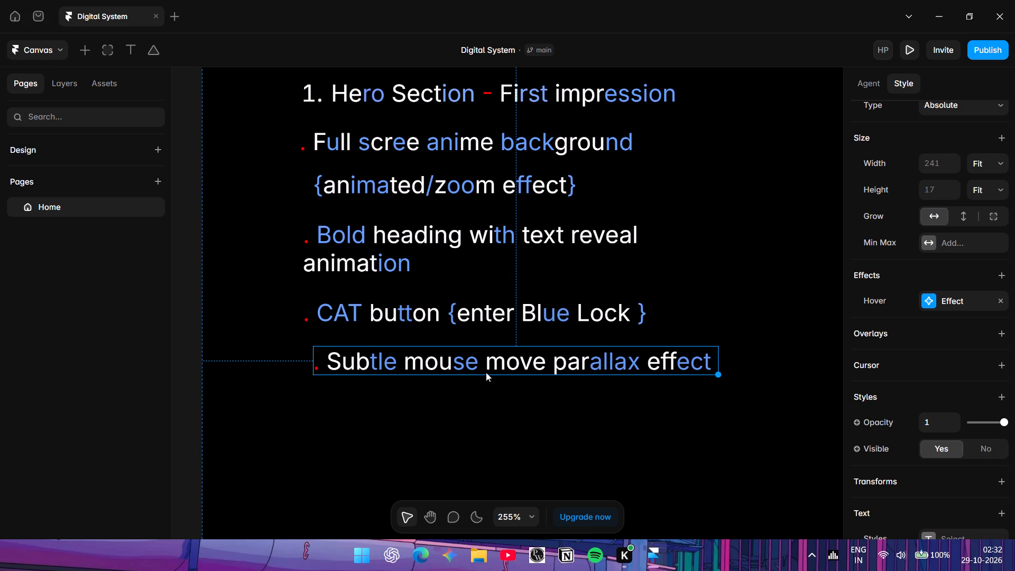
key(Left)
key(Left)
key(Left)
key(Left)
key(Left)
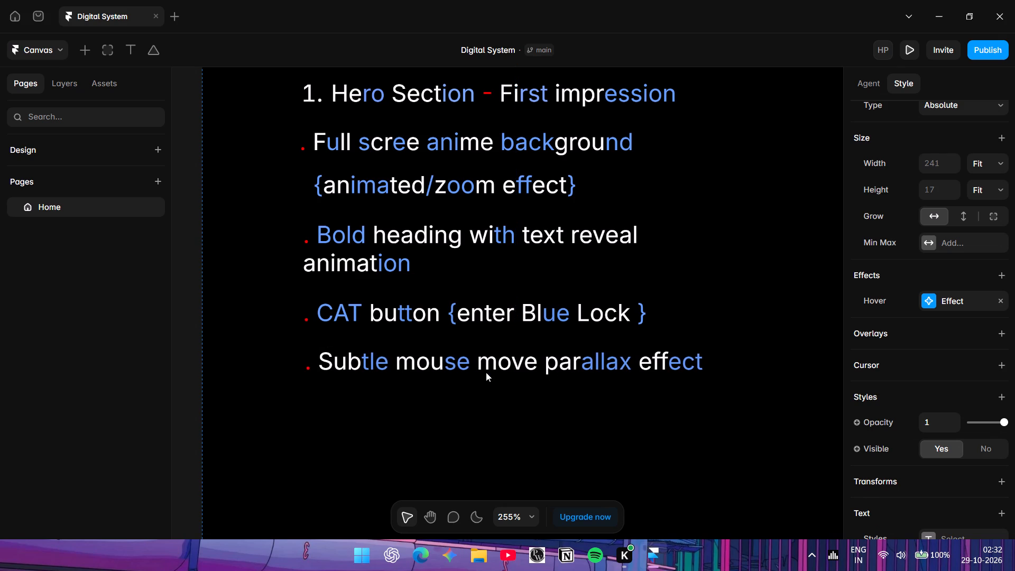
key(Left)
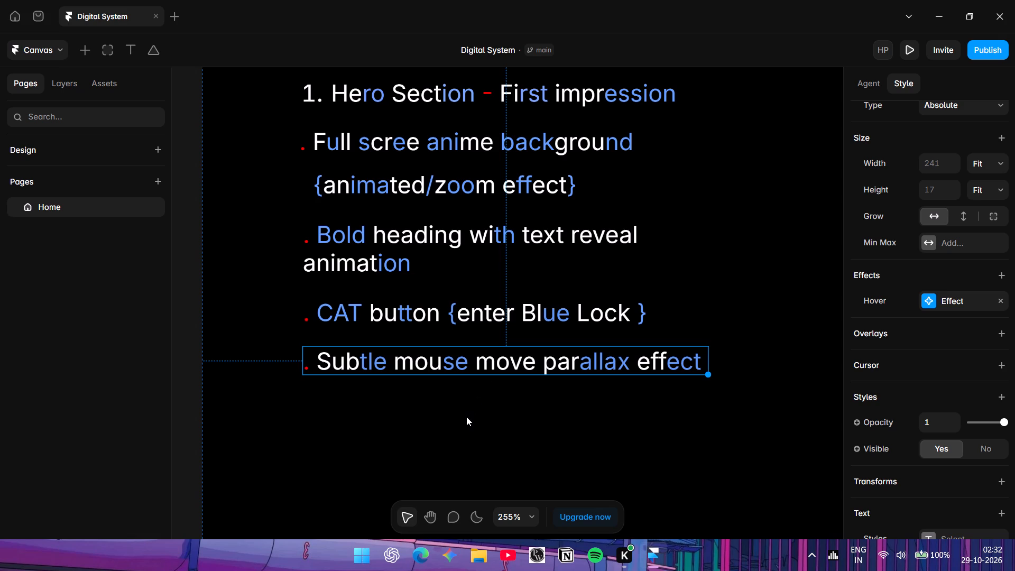
click(440, 393)
Open the shadow settings of the parallax line's hover effect and set the X offset to 1.
click(462, 371)
click(923, 300)
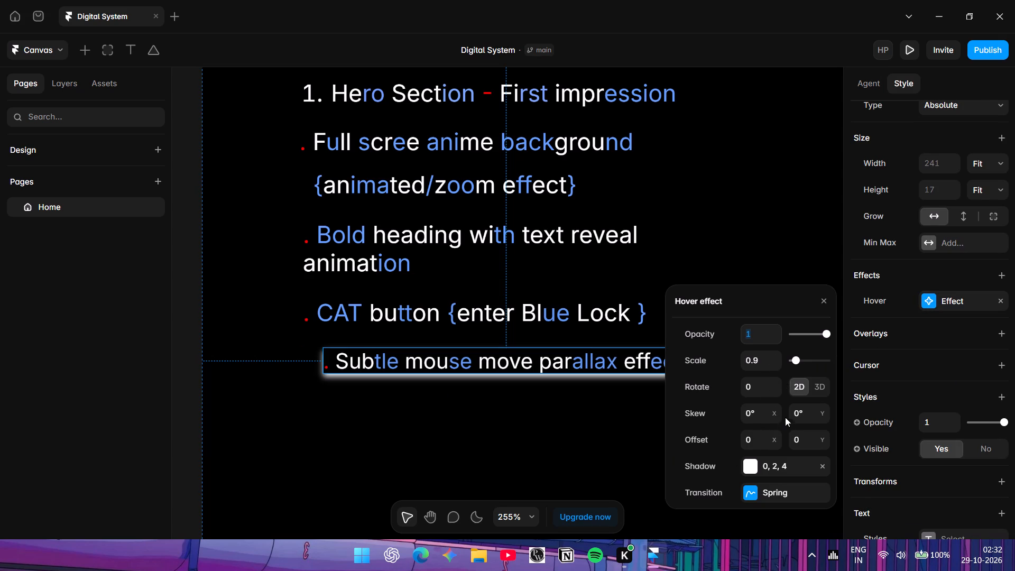
drag(780, 301, 542, 182)
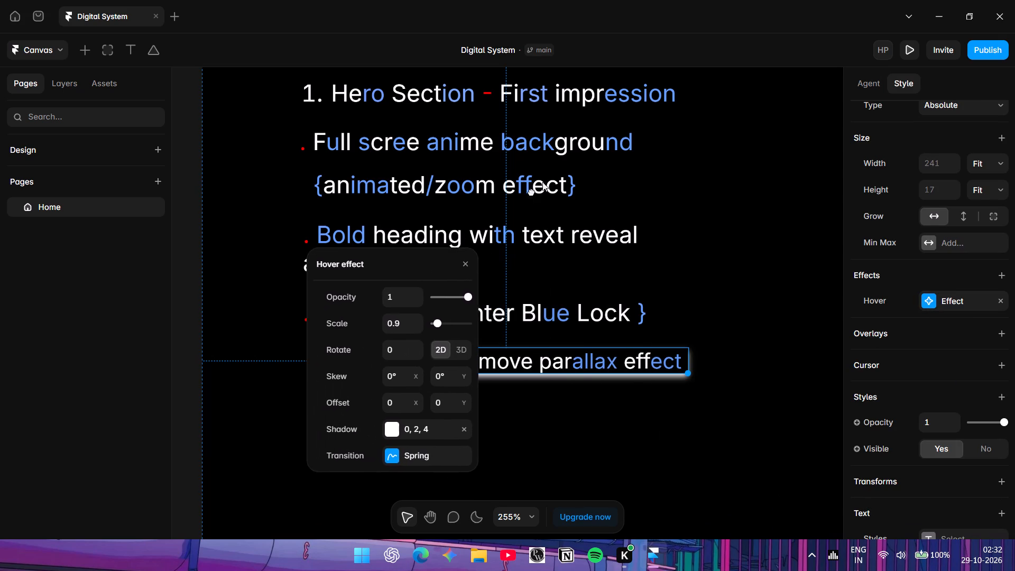
drag(542, 182, 594, 131)
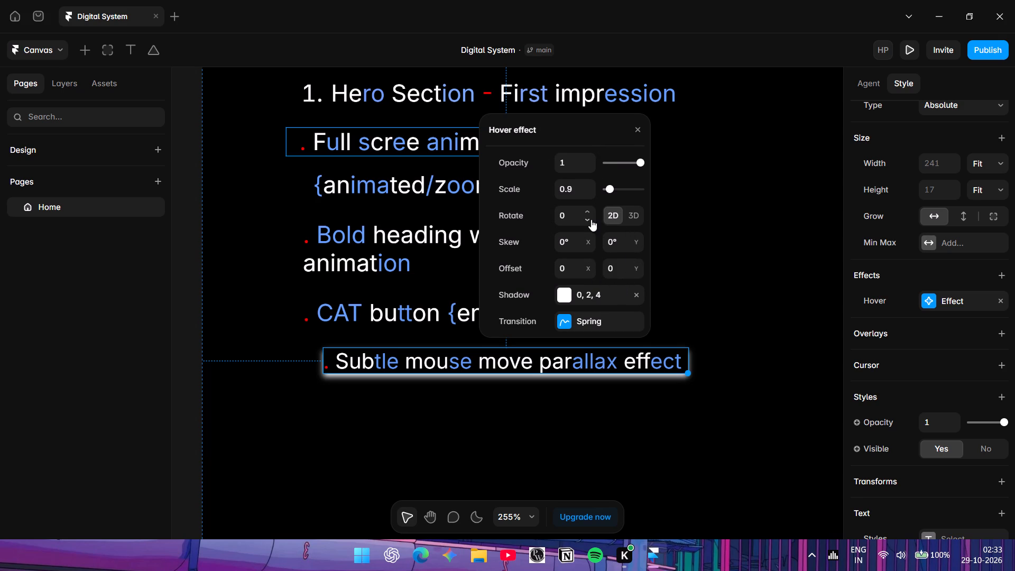
click(562, 315)
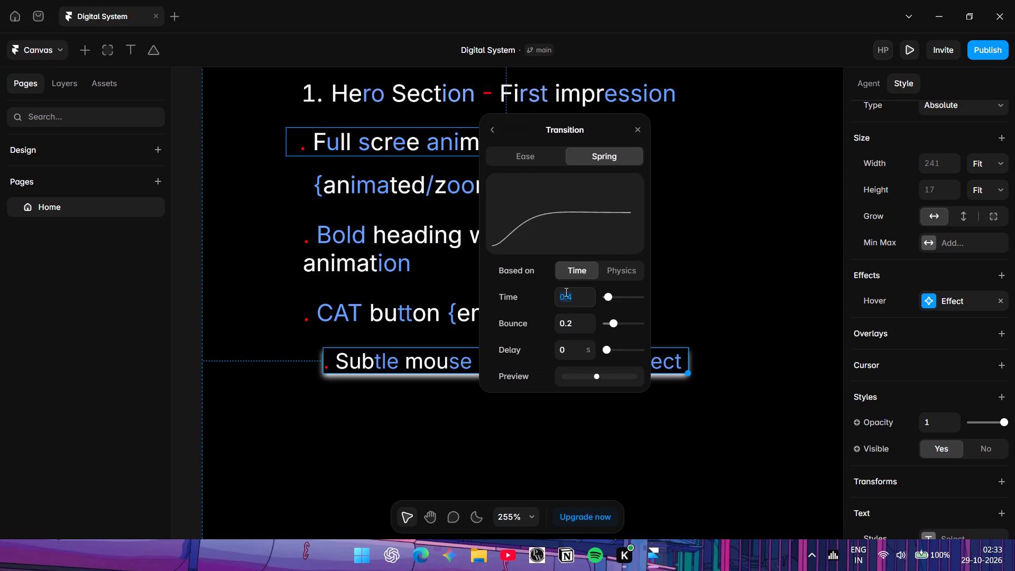
click(497, 131)
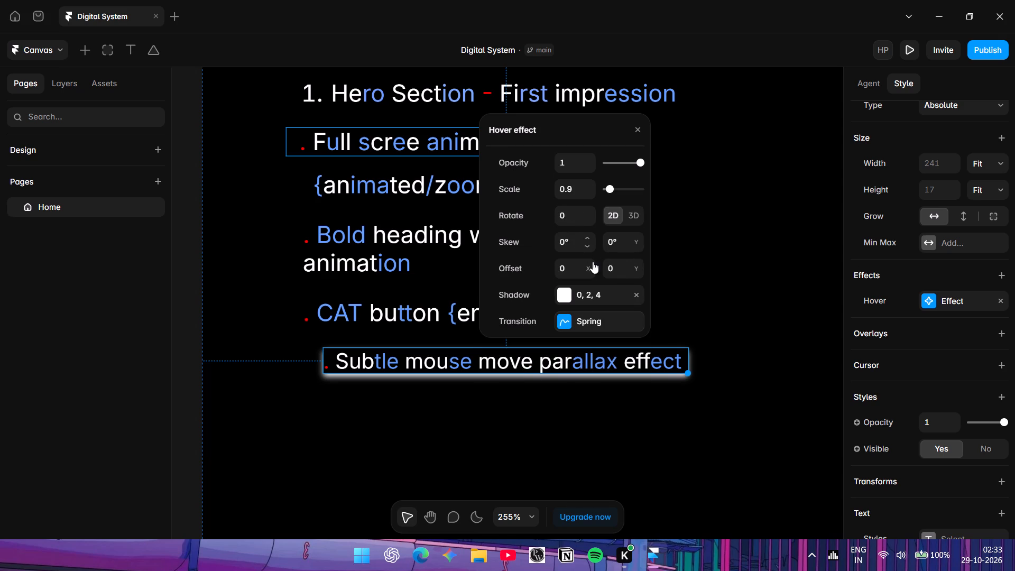
click(561, 292)
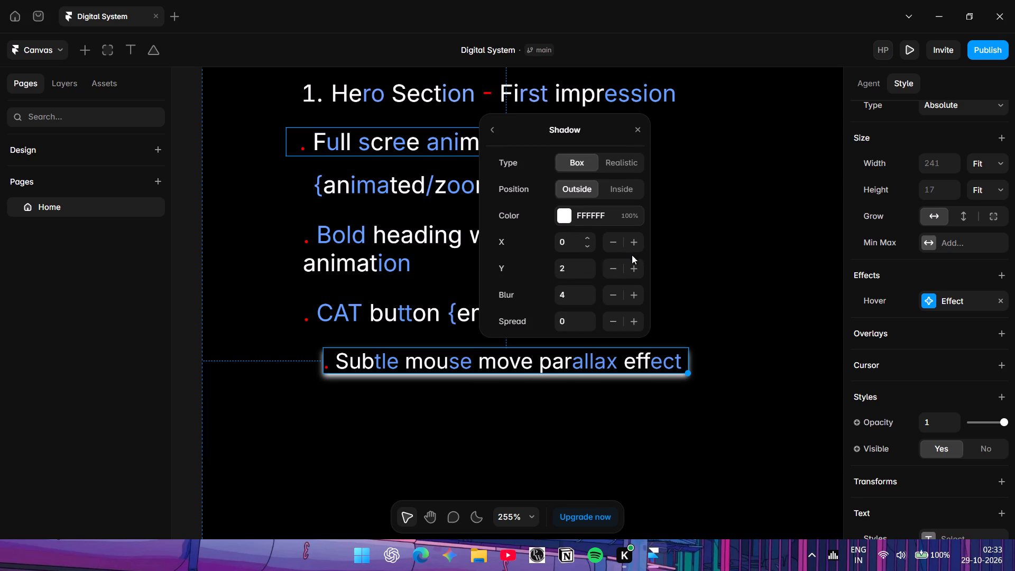
click(639, 243)
click(639, 243)
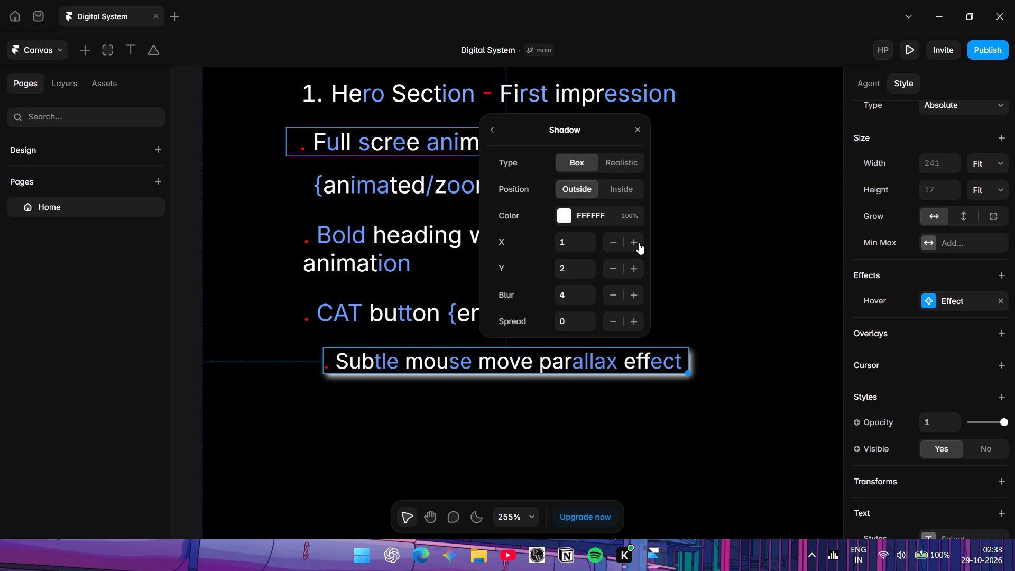
double_click(619, 242)
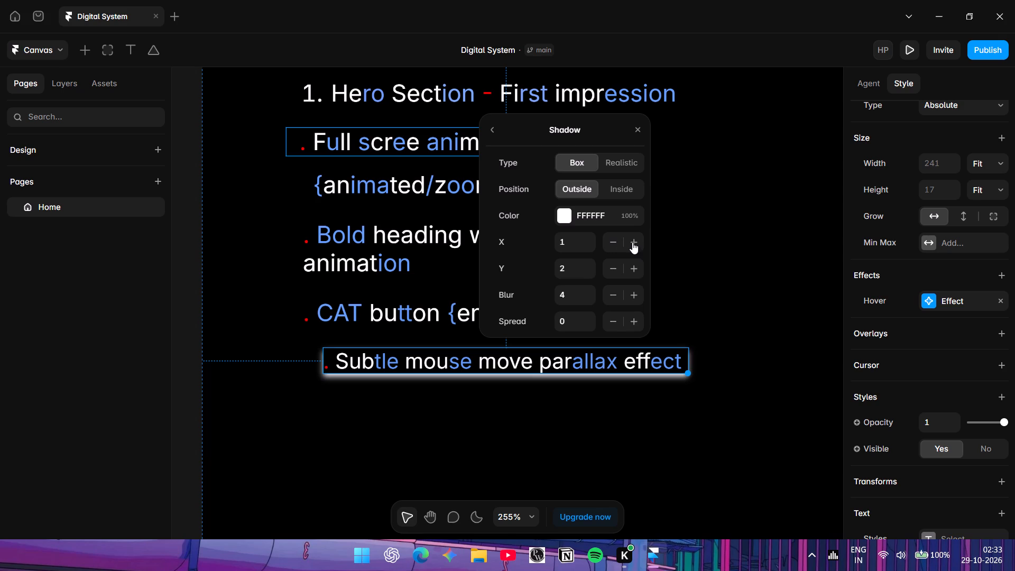
click(633, 242)
Set the hover shadow's Y offset to 0 and its blur to 6.
click(610, 266)
click(609, 266)
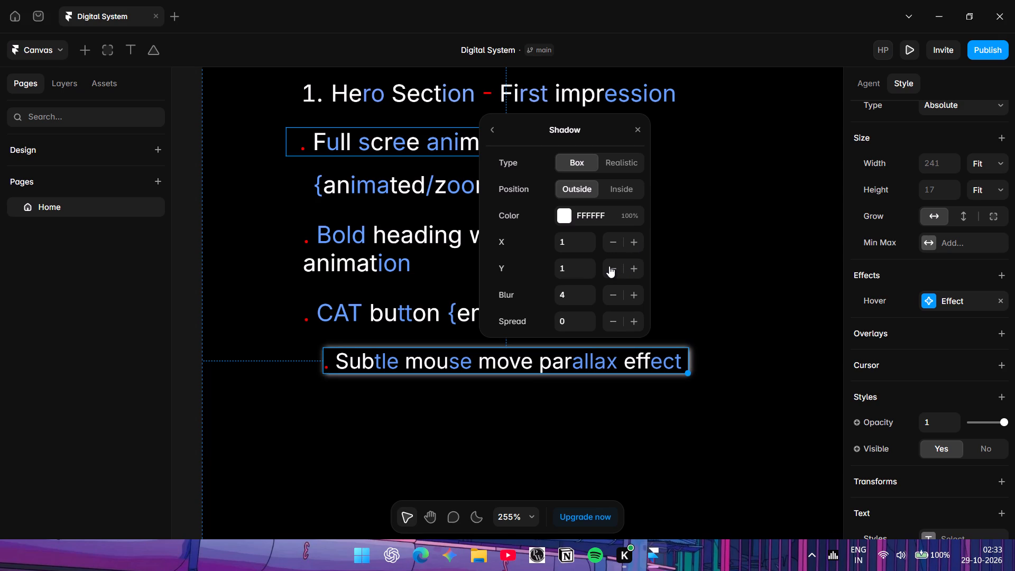
click(632, 294)
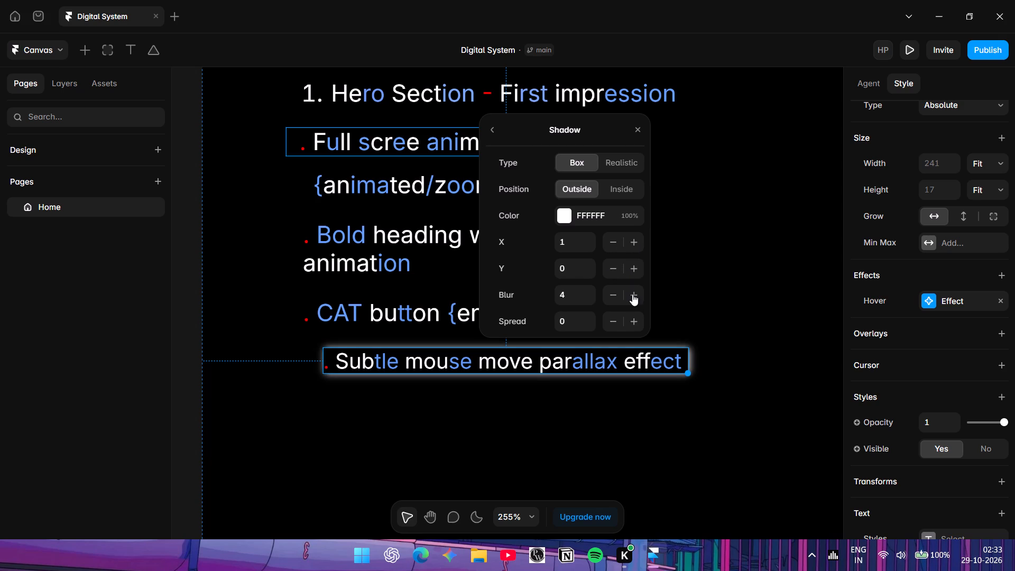
click(632, 294)
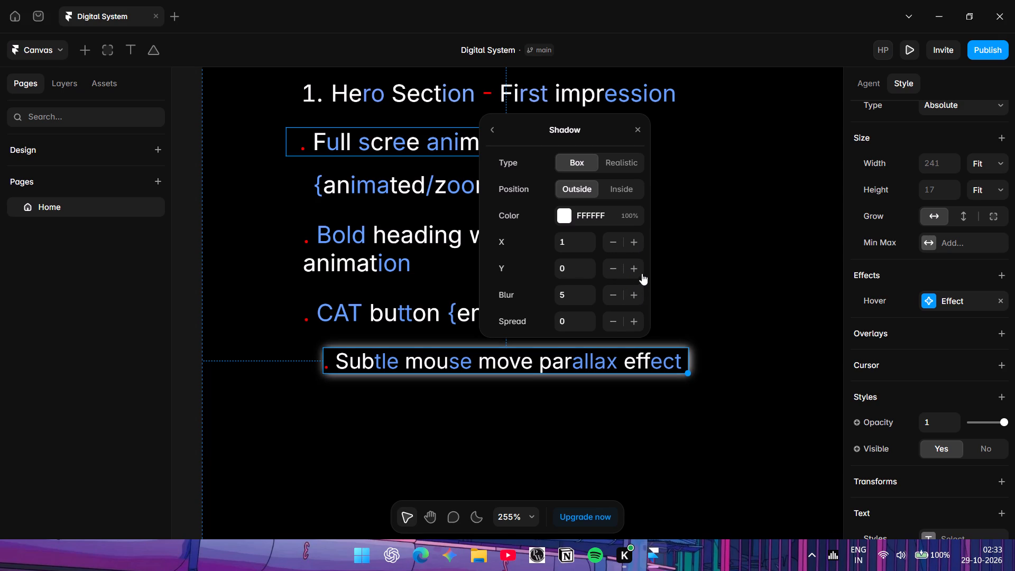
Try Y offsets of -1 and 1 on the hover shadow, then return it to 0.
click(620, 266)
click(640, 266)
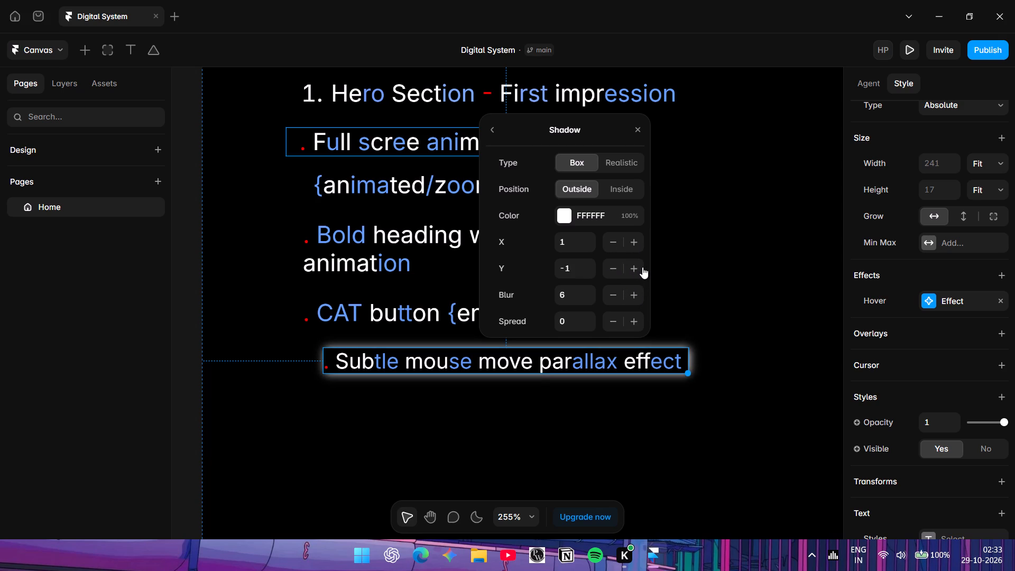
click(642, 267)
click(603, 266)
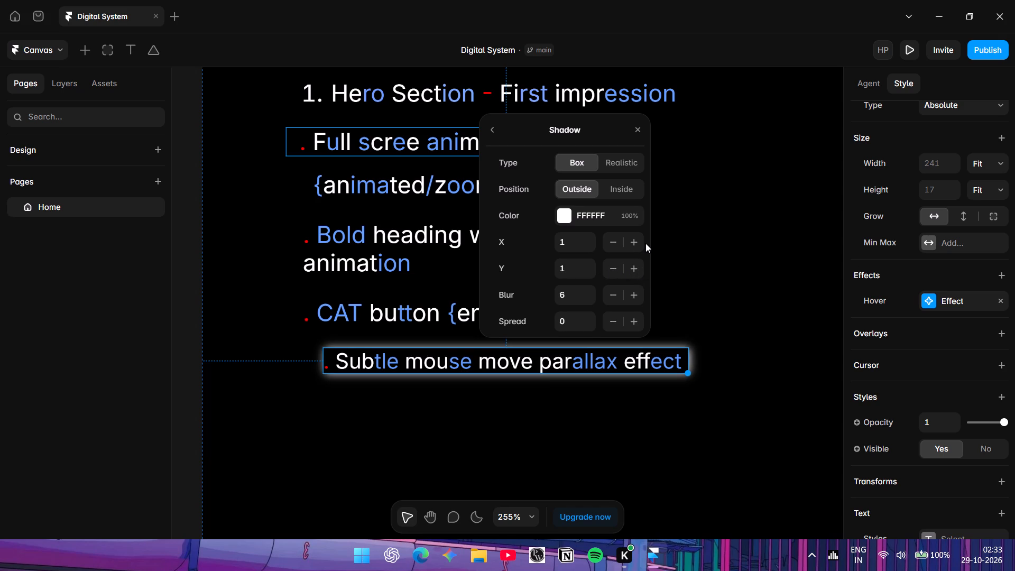
Set the hover shadow's X offset to 0.
click(647, 242)
click(647, 242)
click(647, 242)
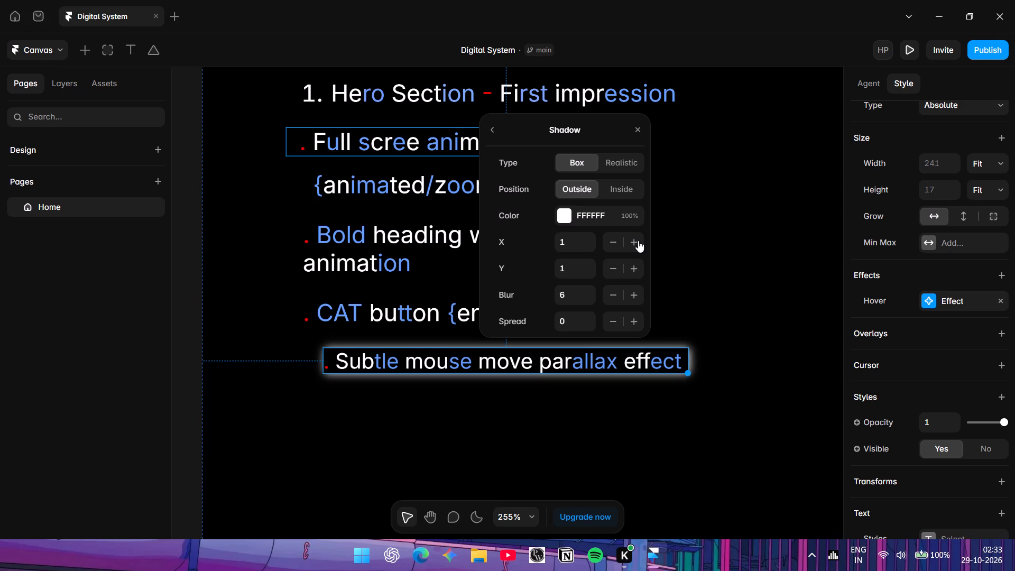
click(638, 241)
click(611, 240)
click(611, 240)
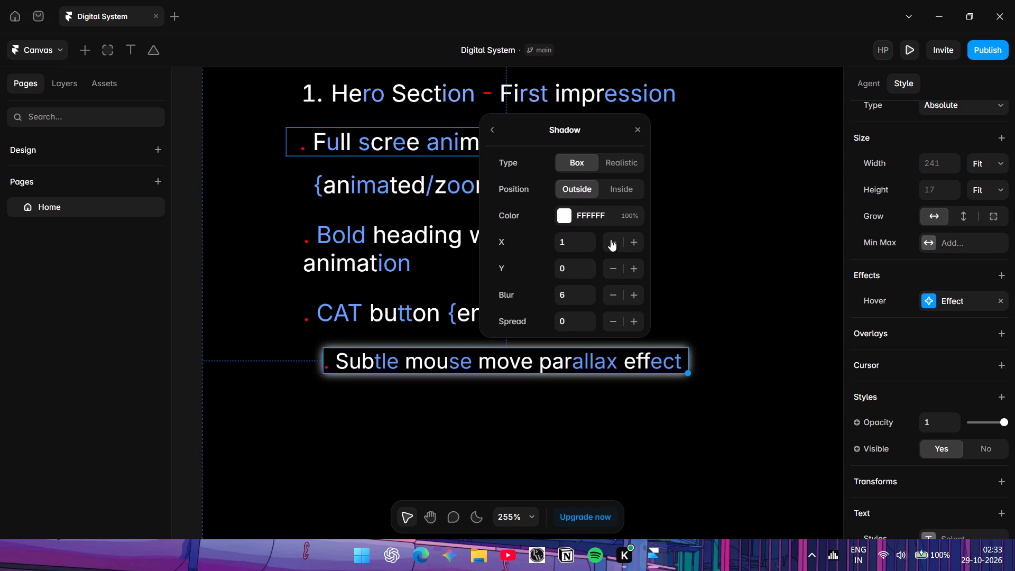
click(611, 240)
click(627, 241)
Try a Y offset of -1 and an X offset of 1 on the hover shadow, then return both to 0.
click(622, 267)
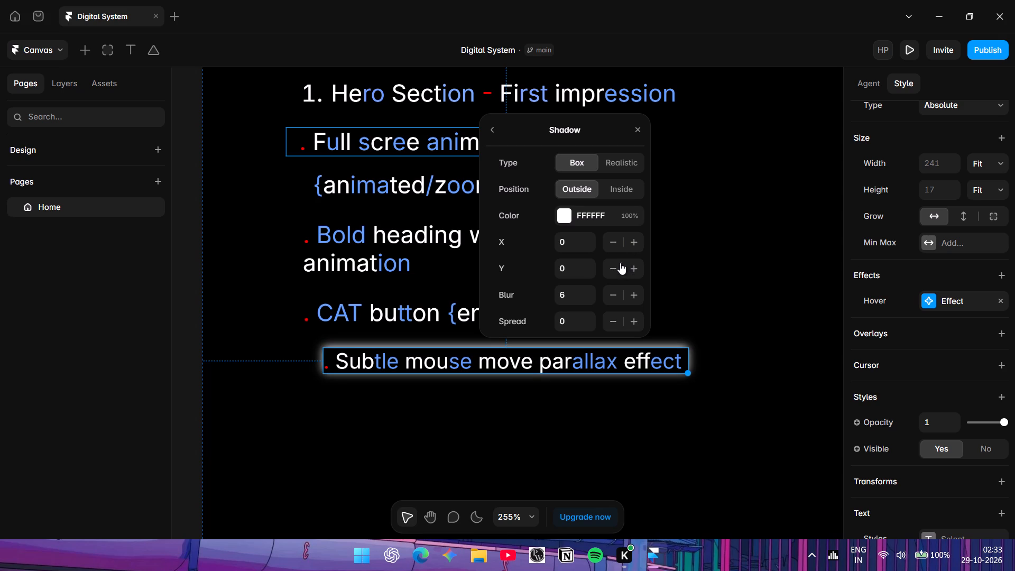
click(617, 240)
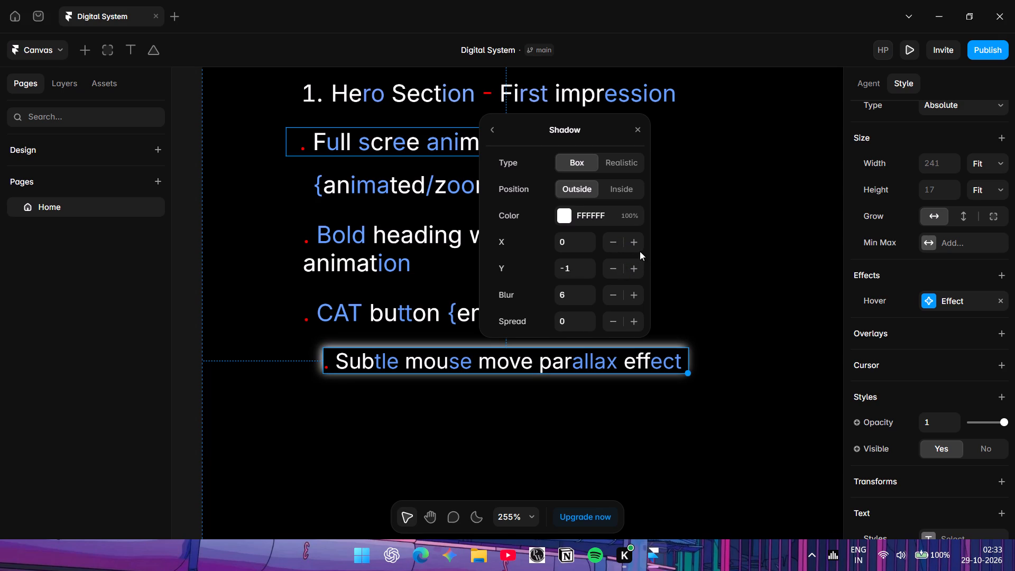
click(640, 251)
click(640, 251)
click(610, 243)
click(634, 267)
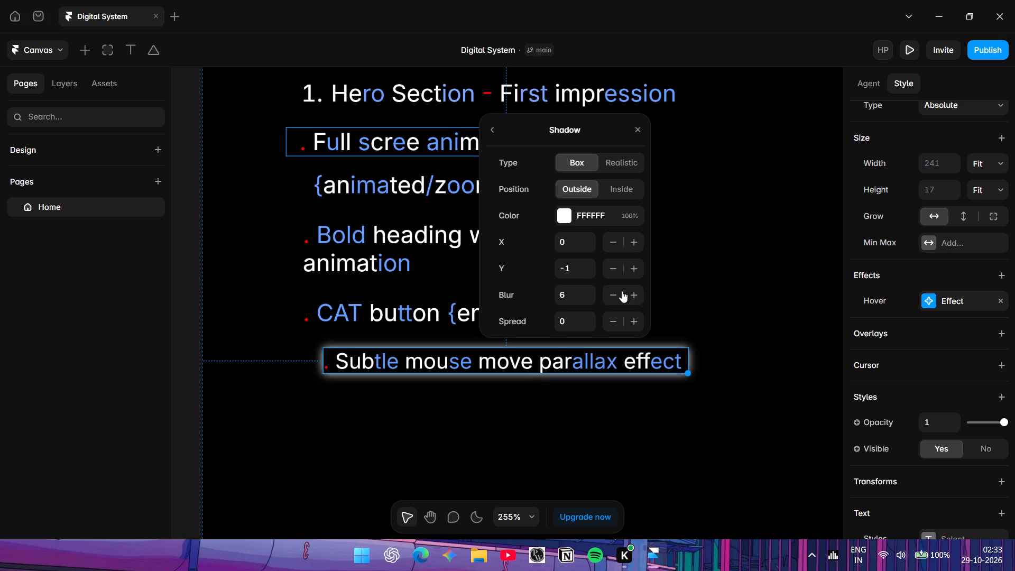
Set the hover shadow's blur to 5 and deselect the parallax effect line.
click(619, 292)
click(619, 292)
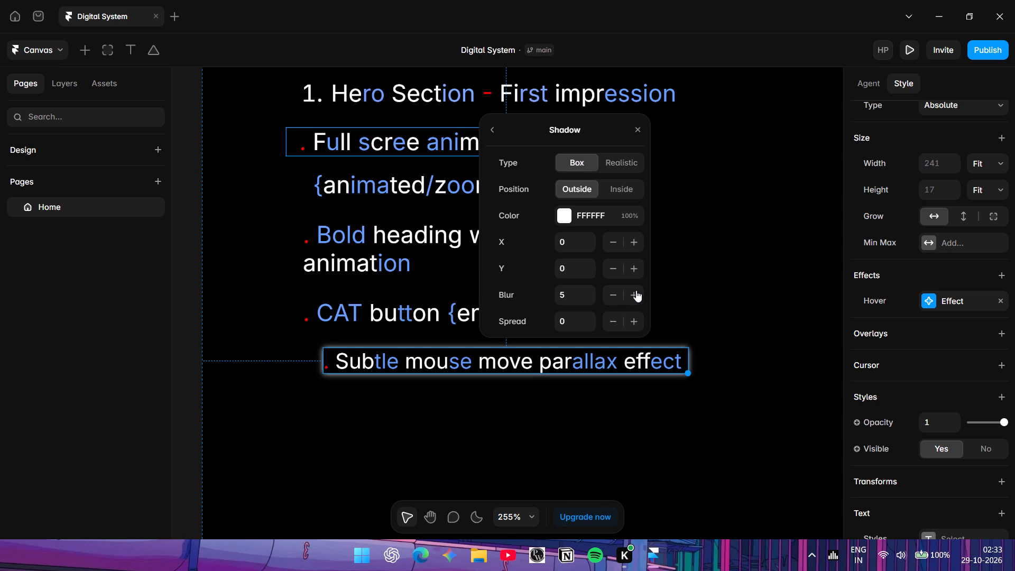
click(640, 290)
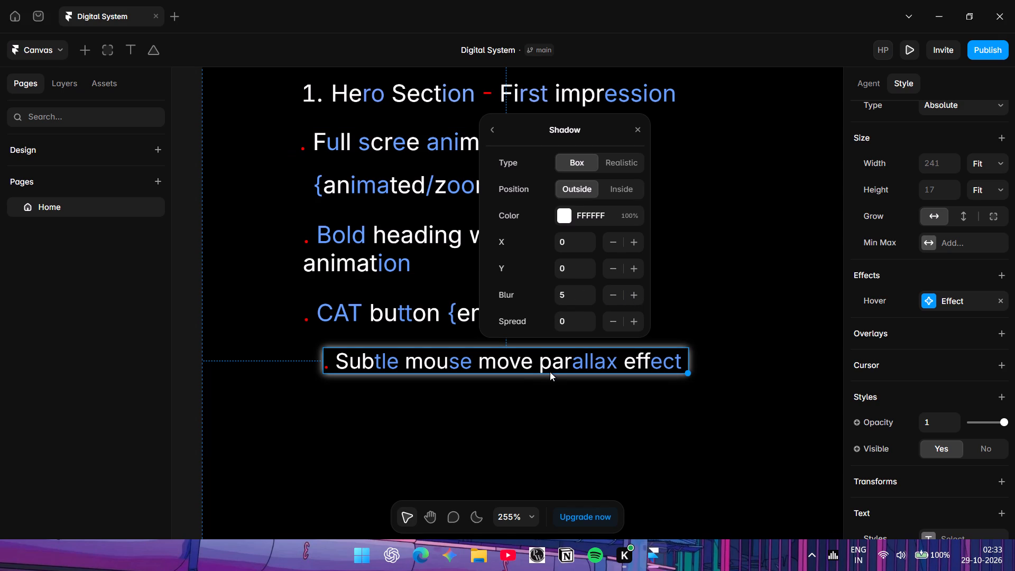
click(551, 390)
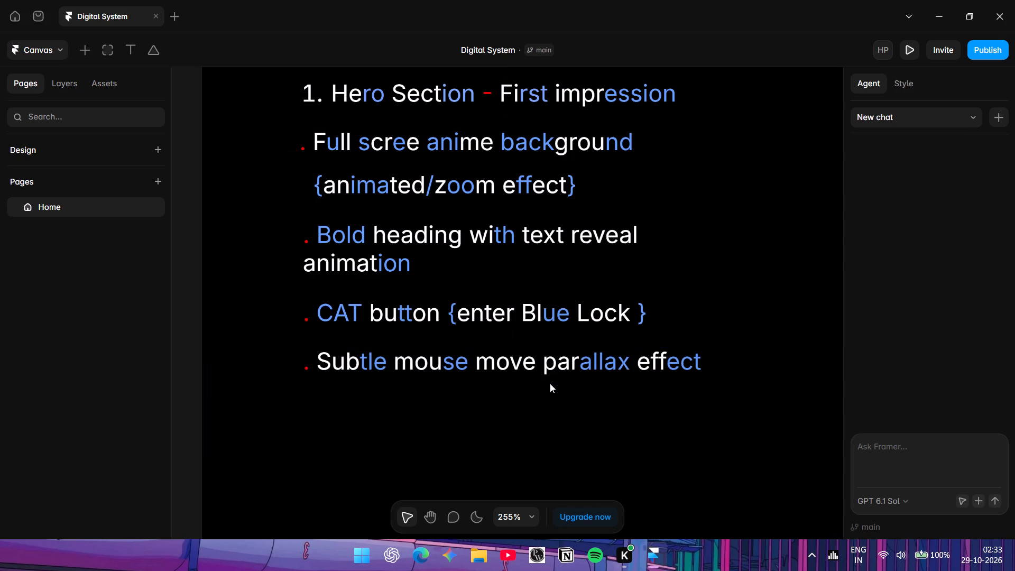
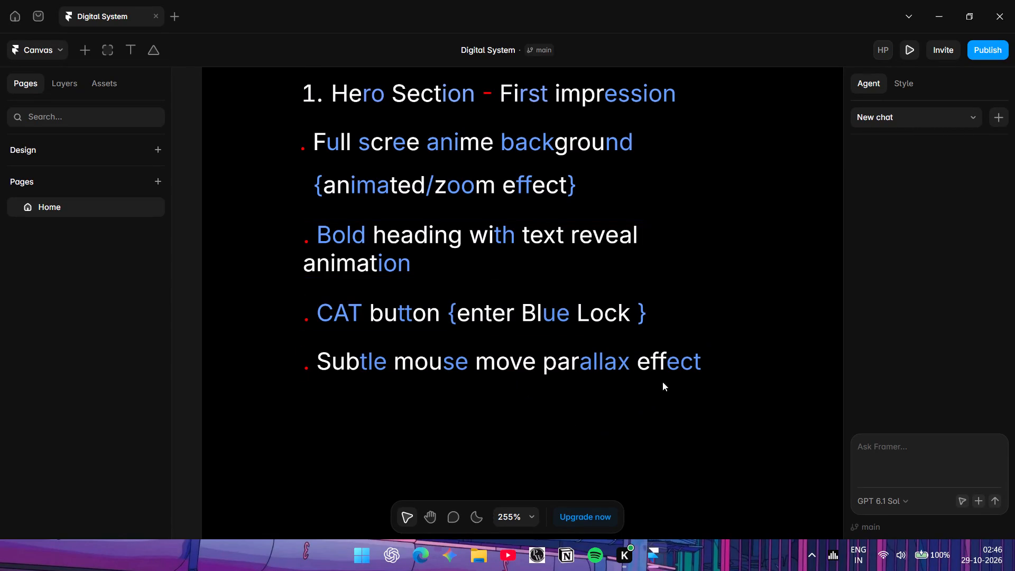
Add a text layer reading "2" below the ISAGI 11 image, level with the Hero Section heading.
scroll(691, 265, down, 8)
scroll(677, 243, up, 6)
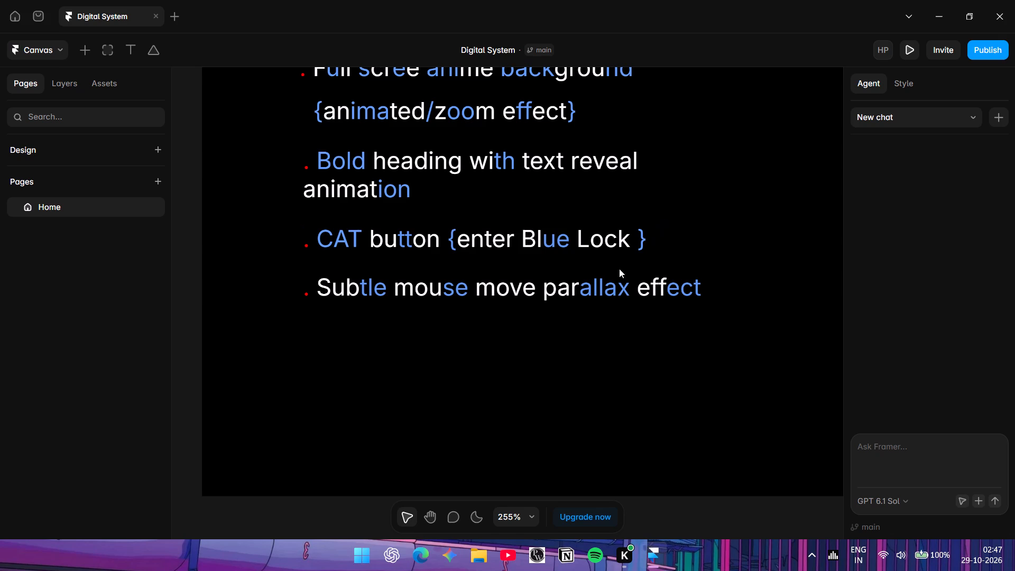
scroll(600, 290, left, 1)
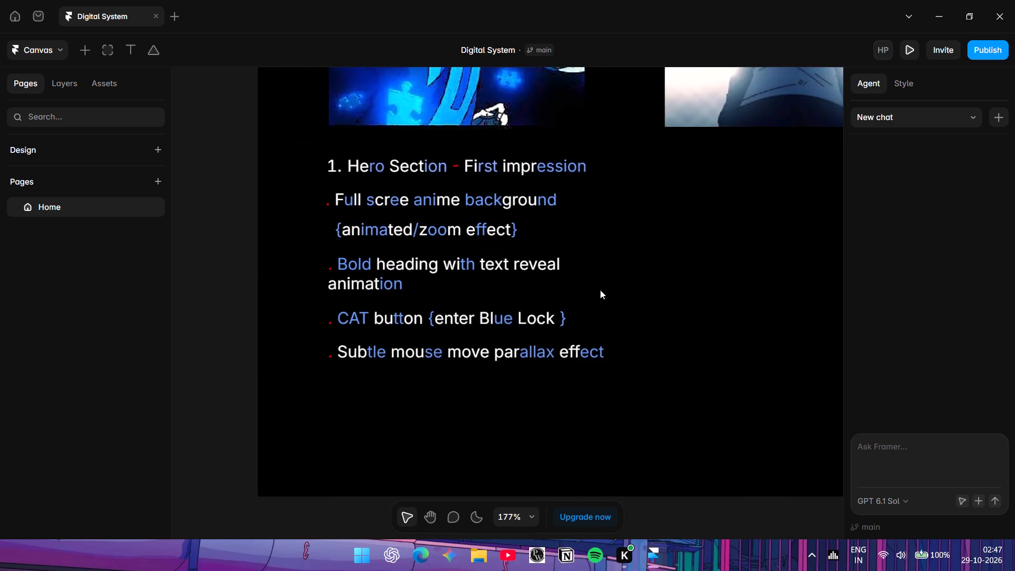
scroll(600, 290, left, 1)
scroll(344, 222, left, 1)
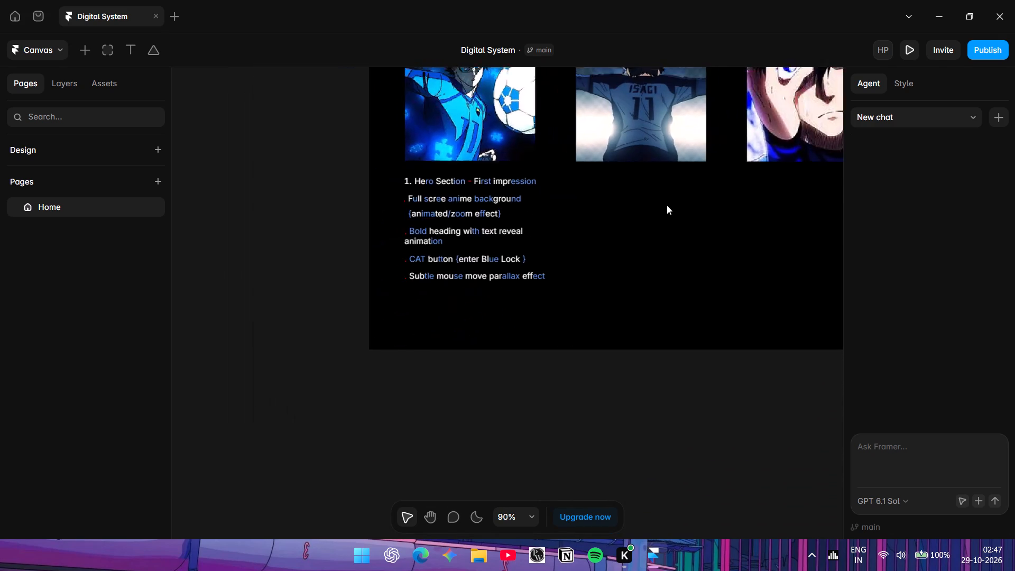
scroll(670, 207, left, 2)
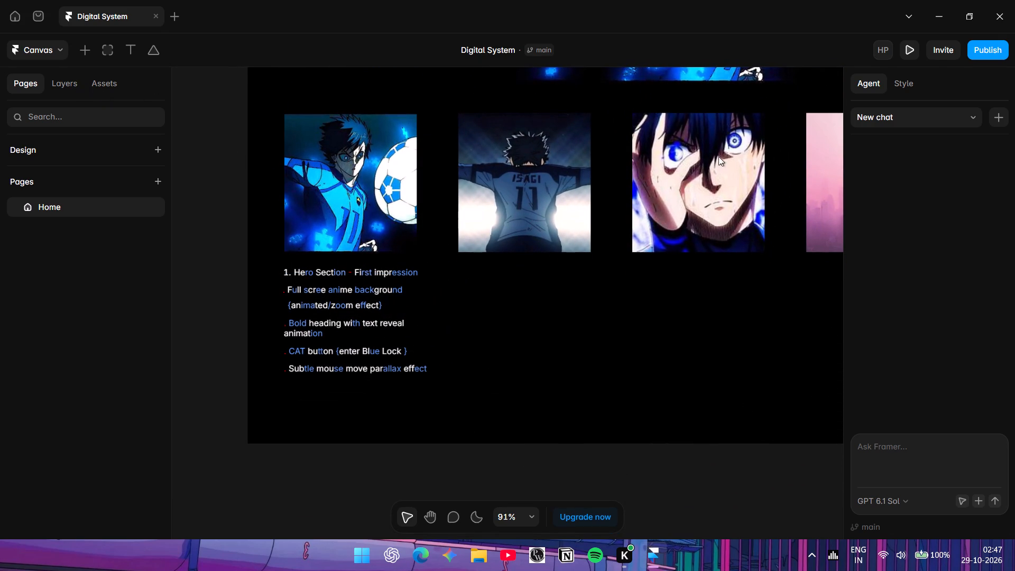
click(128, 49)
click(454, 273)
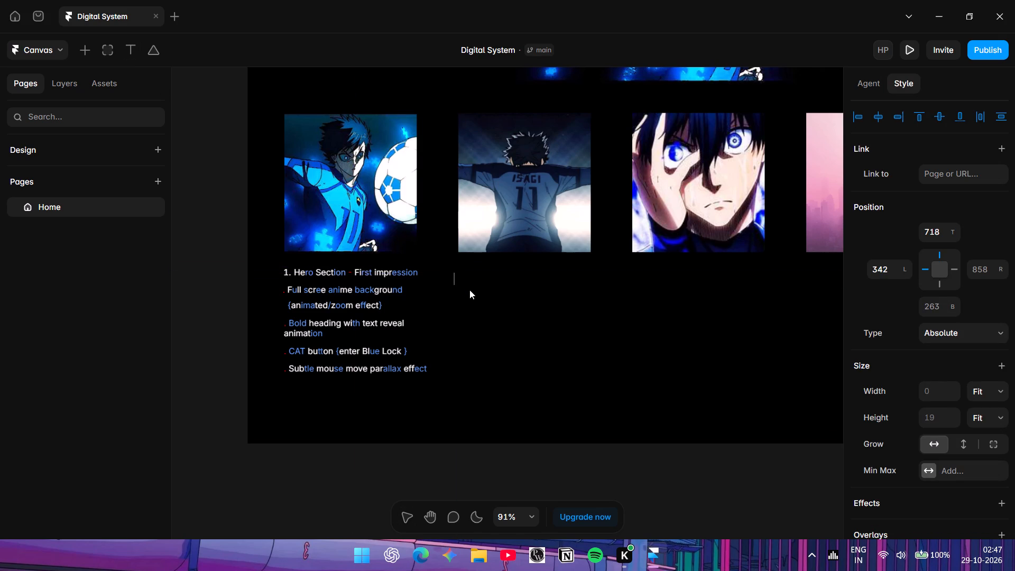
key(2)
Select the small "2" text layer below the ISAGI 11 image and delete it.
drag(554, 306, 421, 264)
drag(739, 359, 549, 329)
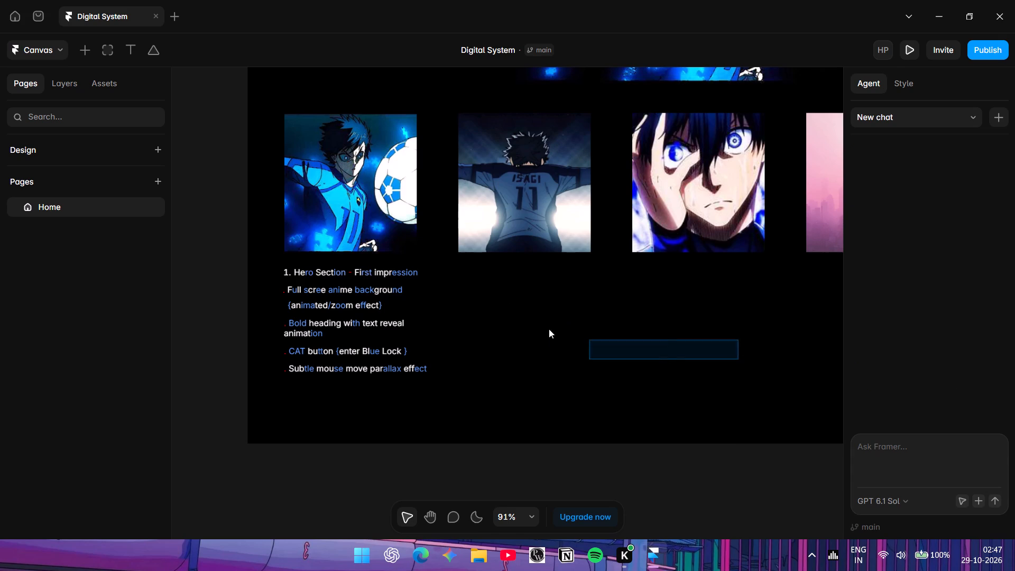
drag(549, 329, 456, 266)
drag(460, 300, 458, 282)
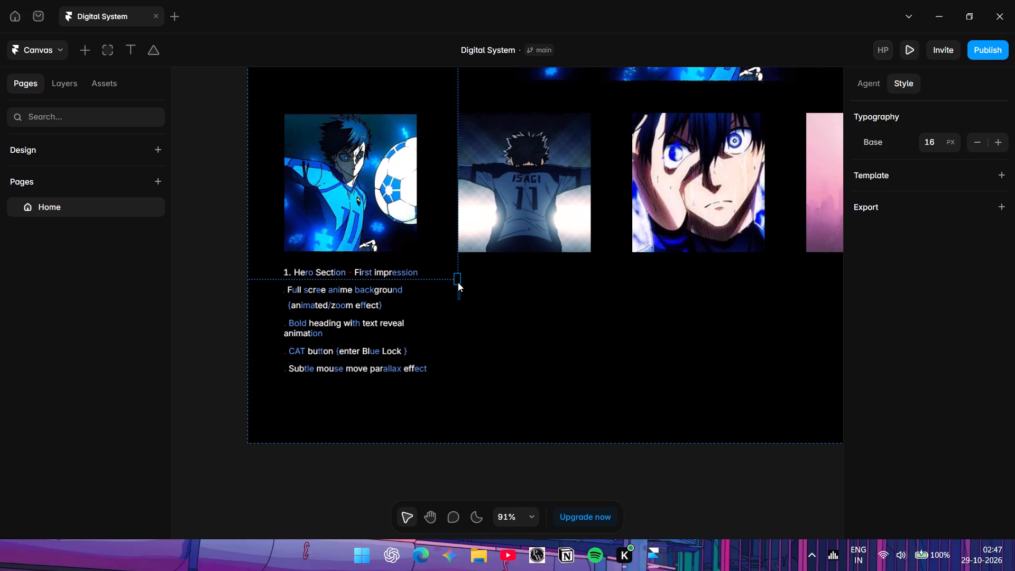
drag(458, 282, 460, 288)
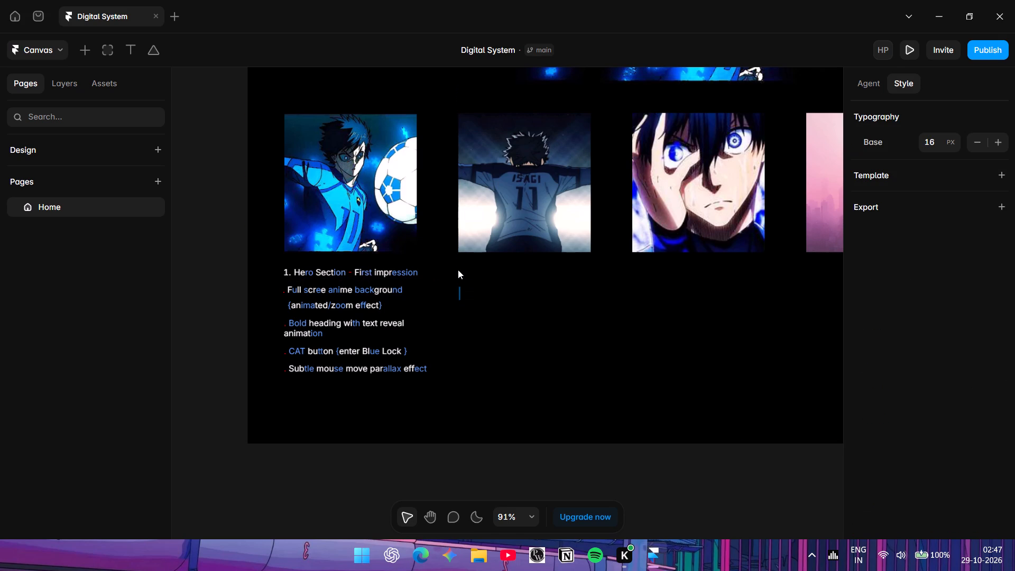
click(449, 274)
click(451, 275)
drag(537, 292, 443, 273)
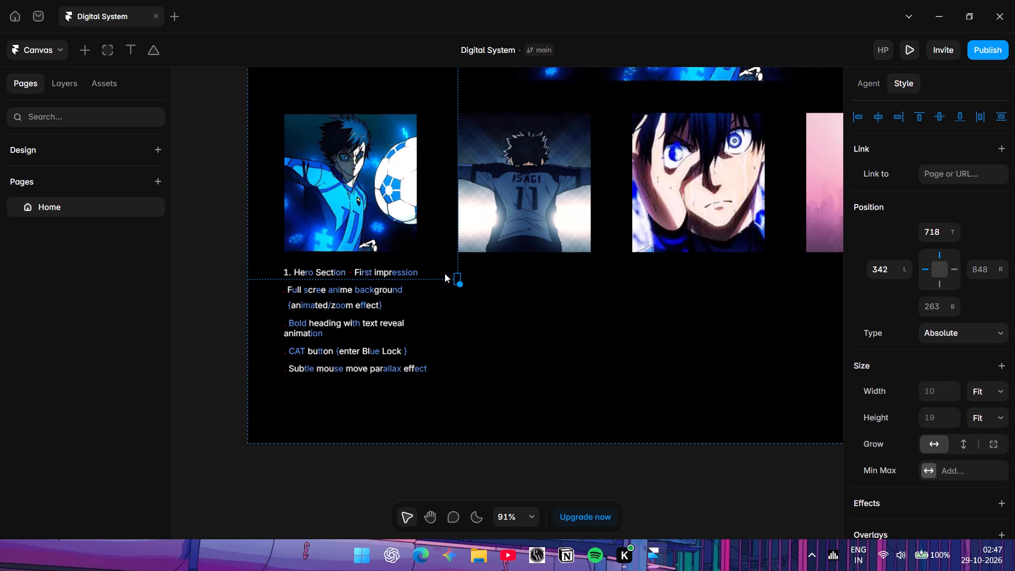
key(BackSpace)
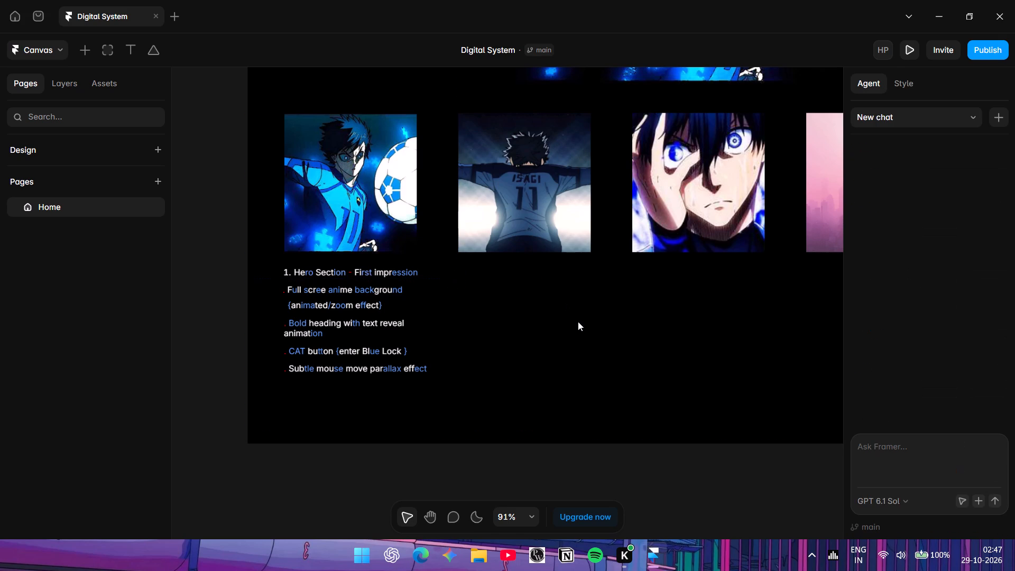
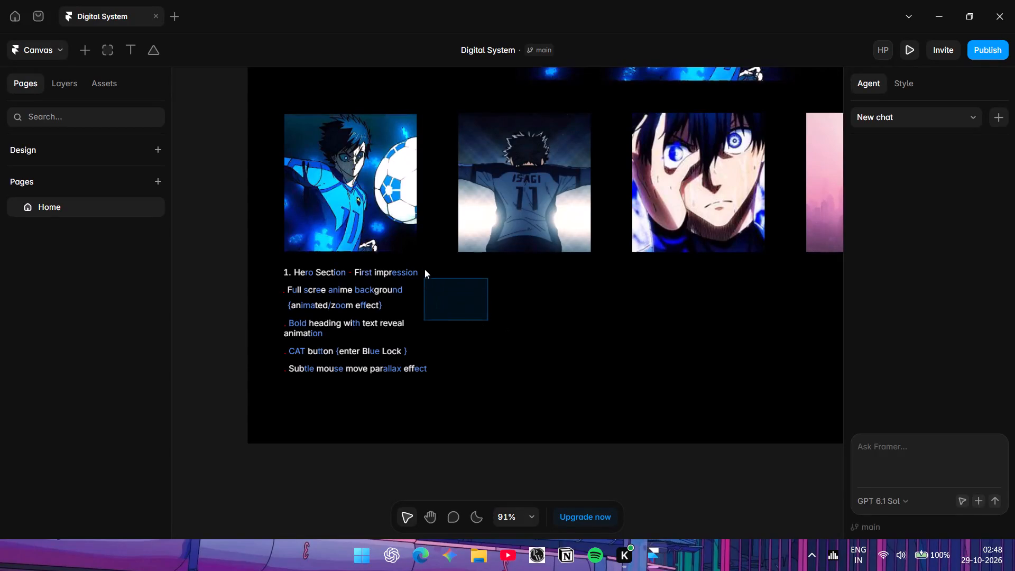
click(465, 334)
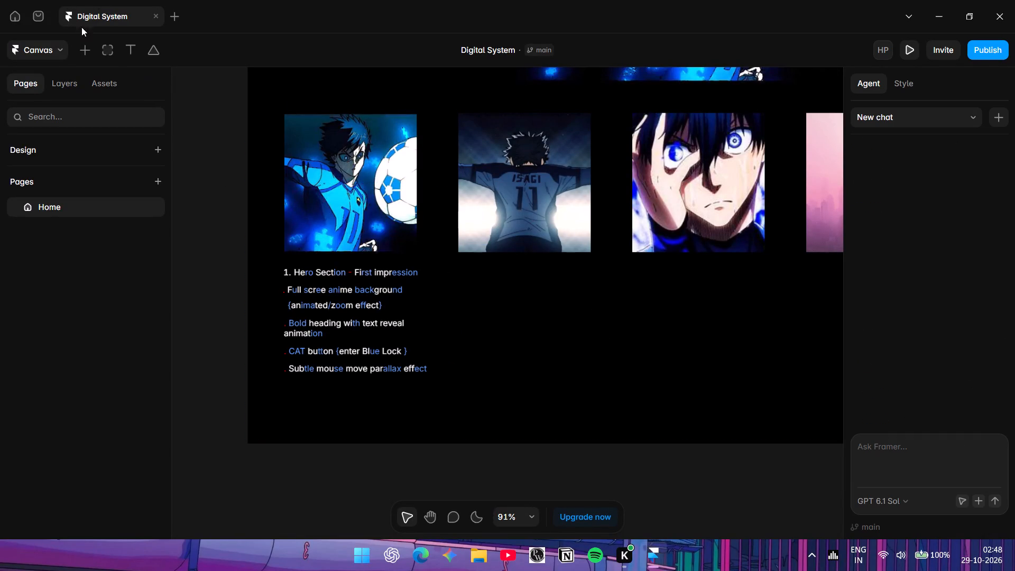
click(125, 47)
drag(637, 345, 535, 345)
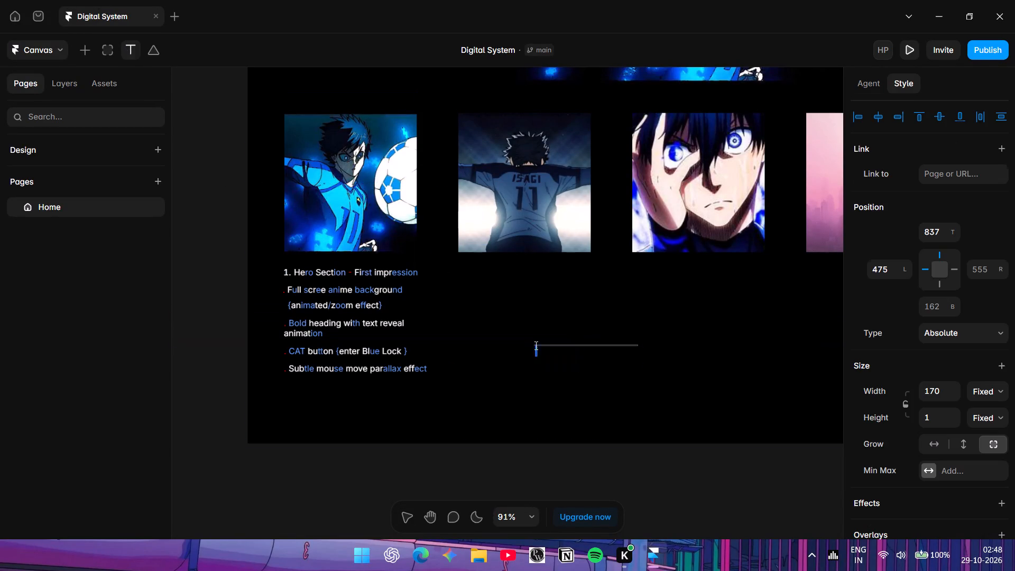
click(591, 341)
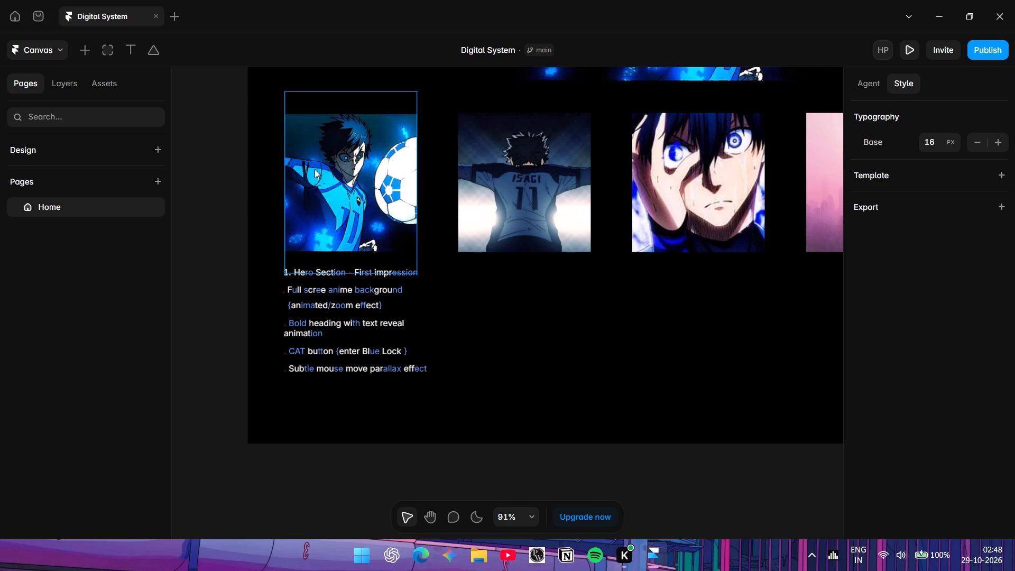
Start a new text layer on the black canvas for the second numbered note.
click(131, 52)
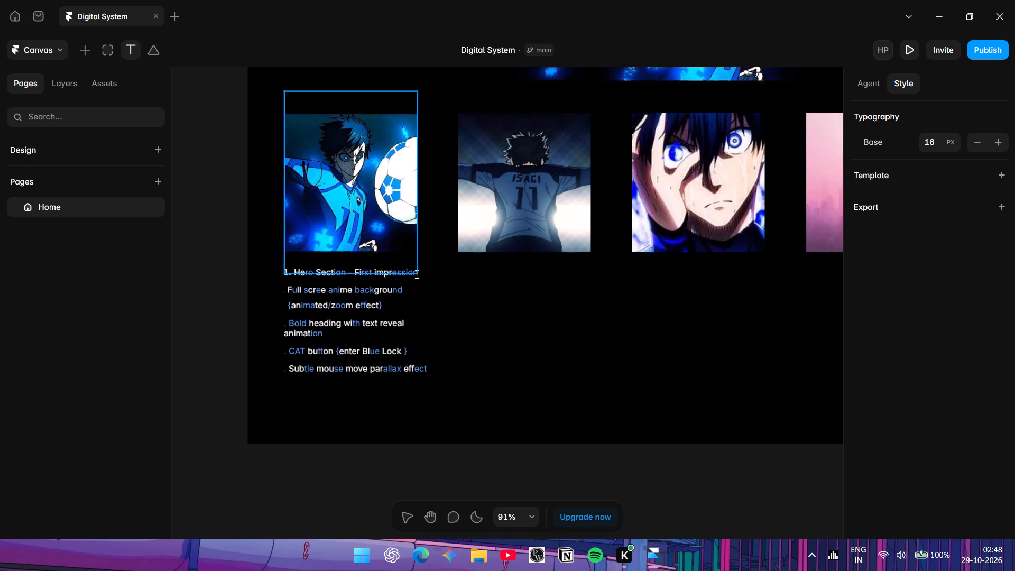